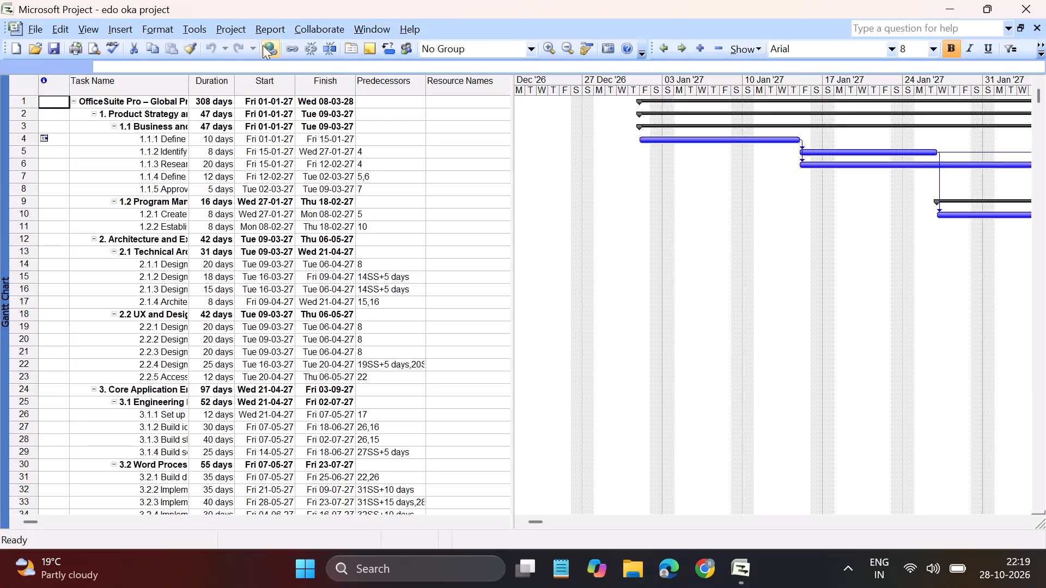
Set the project calendar to 24 Hours in the project information.
{"action": "left_click", "coordinate": [232, 28]}
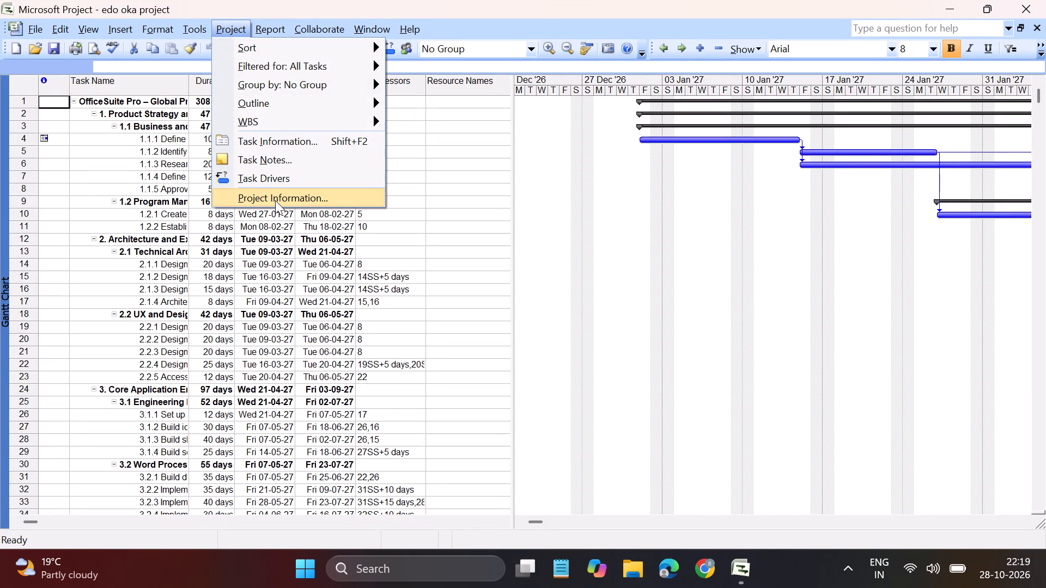
{"action": "left_click", "coordinate": [275, 200]}
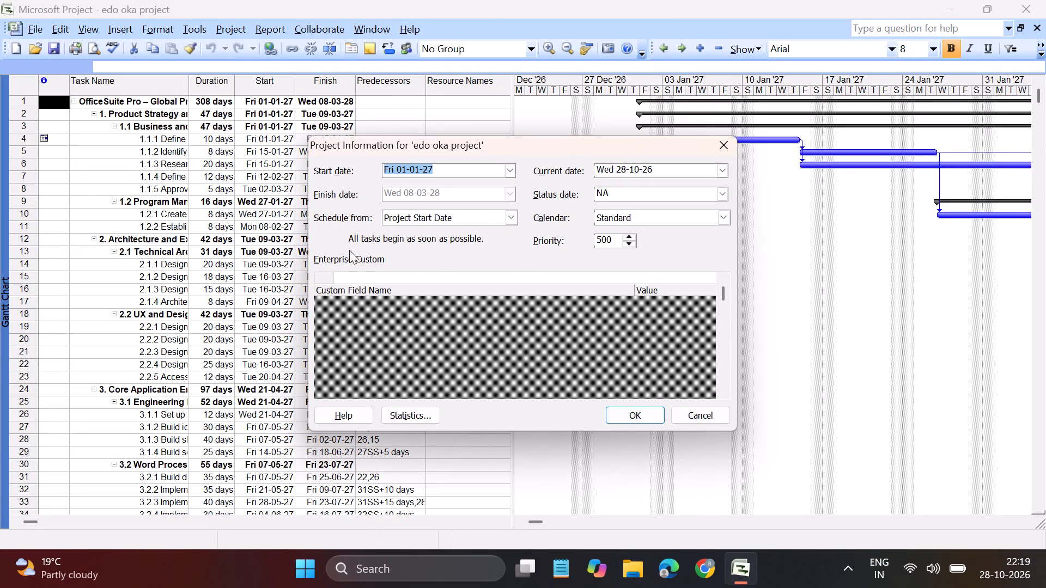
{"action": "left_click", "coordinate": [726, 218]}
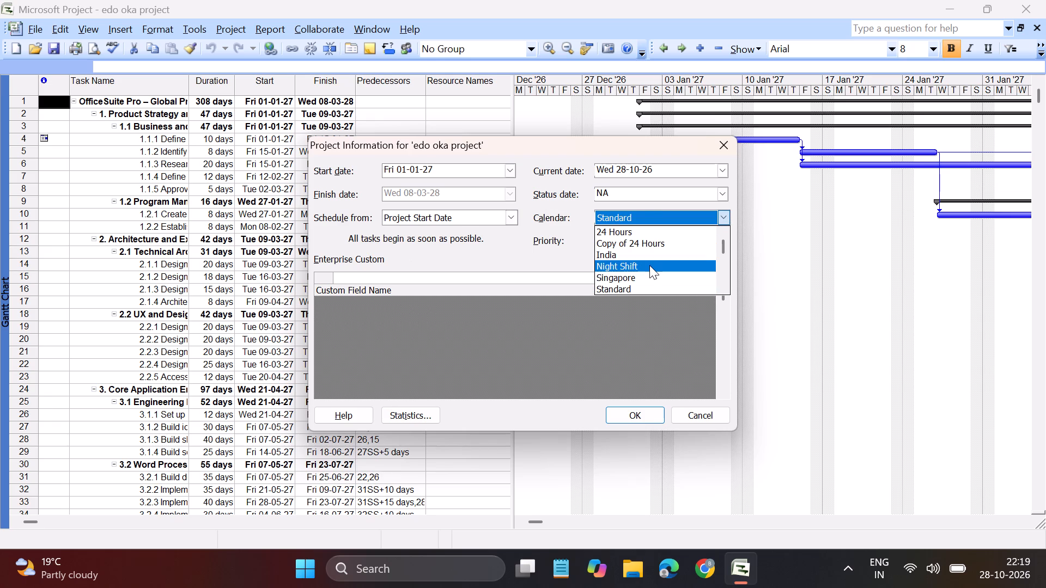
{"action": "left_click", "coordinate": [622, 232]}
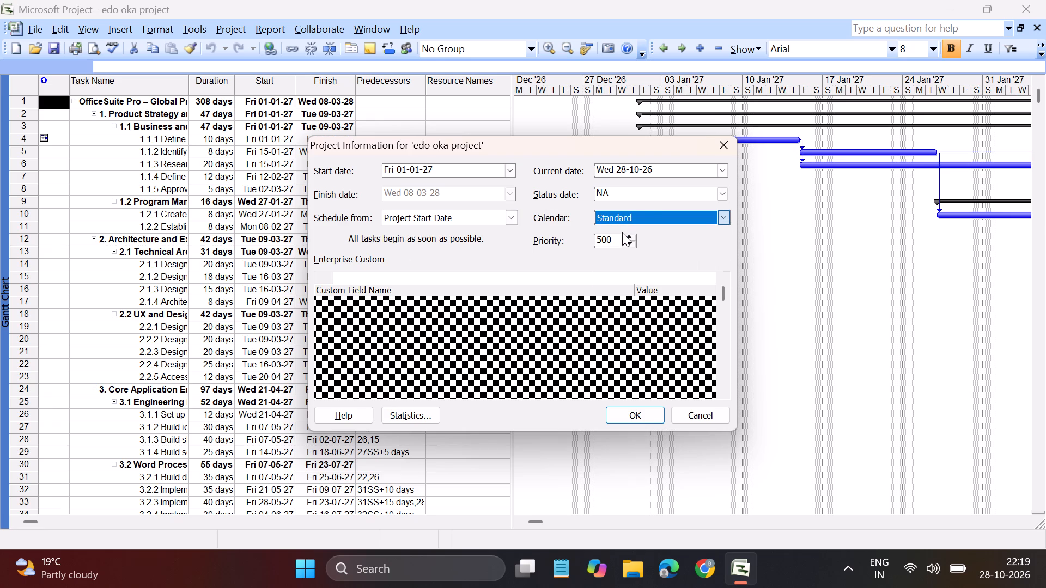
{"action": "left_click", "coordinate": [506, 243]}
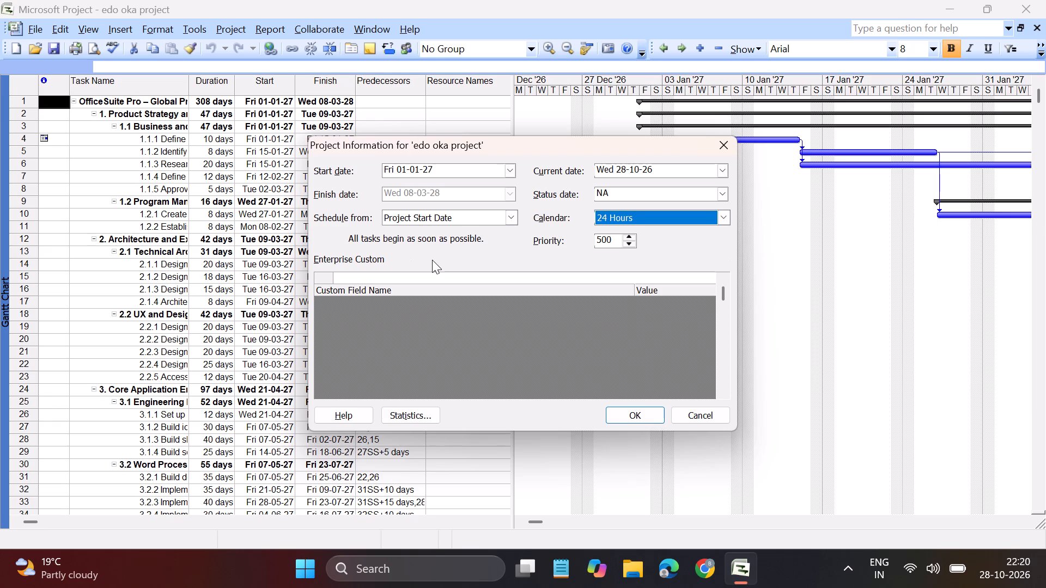
{"action": "left_click", "coordinate": [641, 416]}
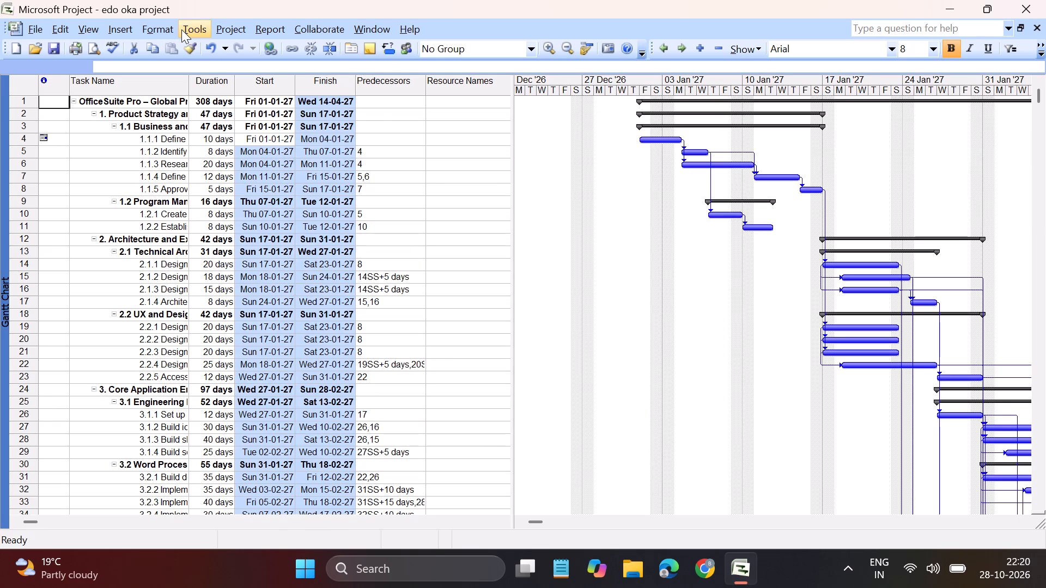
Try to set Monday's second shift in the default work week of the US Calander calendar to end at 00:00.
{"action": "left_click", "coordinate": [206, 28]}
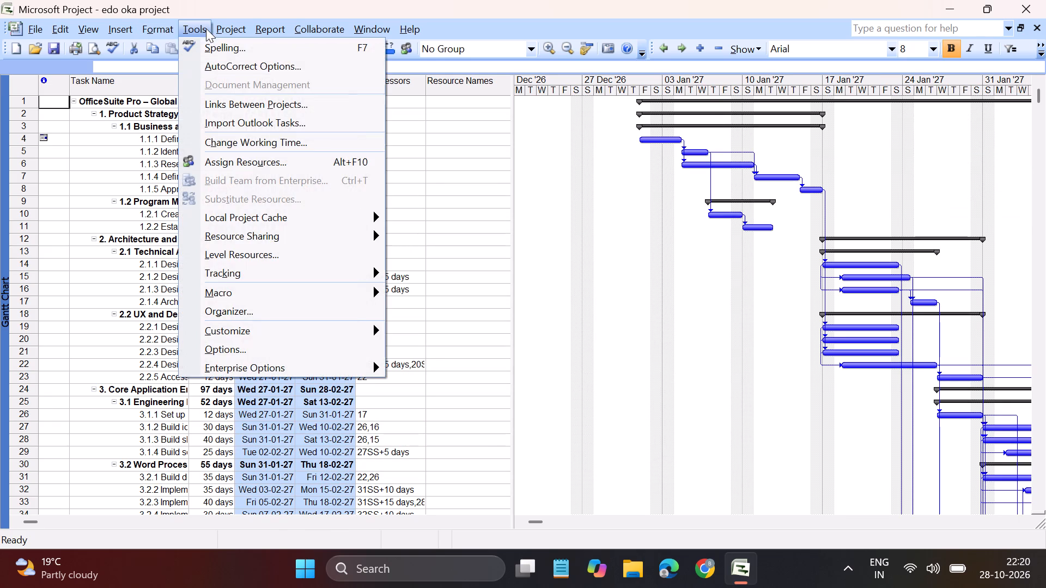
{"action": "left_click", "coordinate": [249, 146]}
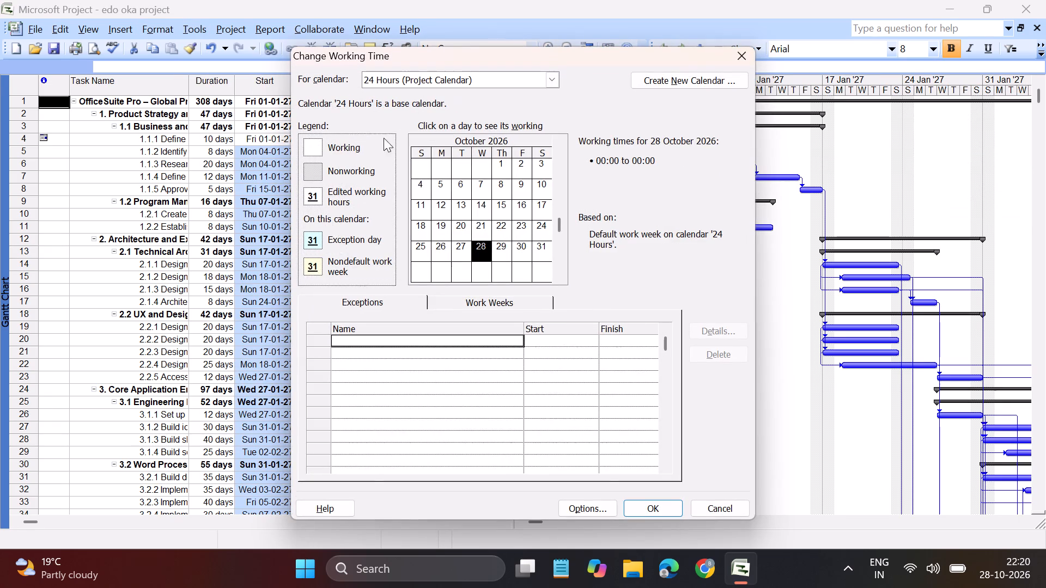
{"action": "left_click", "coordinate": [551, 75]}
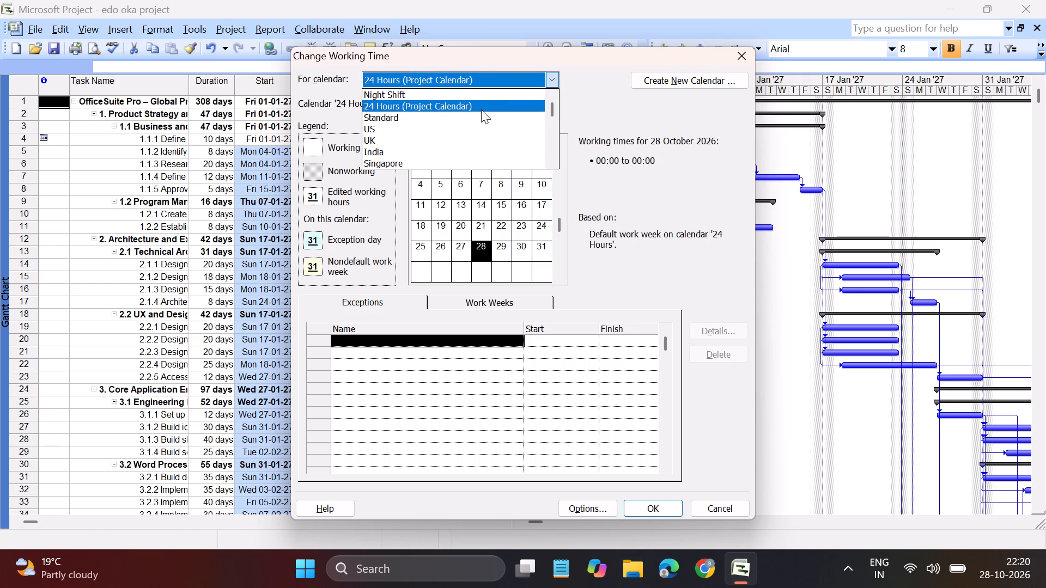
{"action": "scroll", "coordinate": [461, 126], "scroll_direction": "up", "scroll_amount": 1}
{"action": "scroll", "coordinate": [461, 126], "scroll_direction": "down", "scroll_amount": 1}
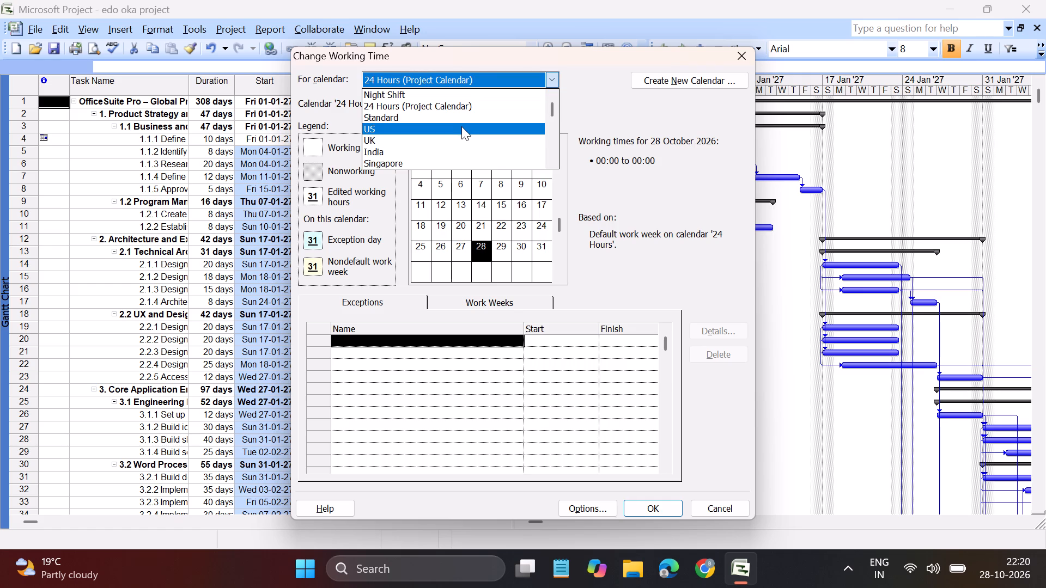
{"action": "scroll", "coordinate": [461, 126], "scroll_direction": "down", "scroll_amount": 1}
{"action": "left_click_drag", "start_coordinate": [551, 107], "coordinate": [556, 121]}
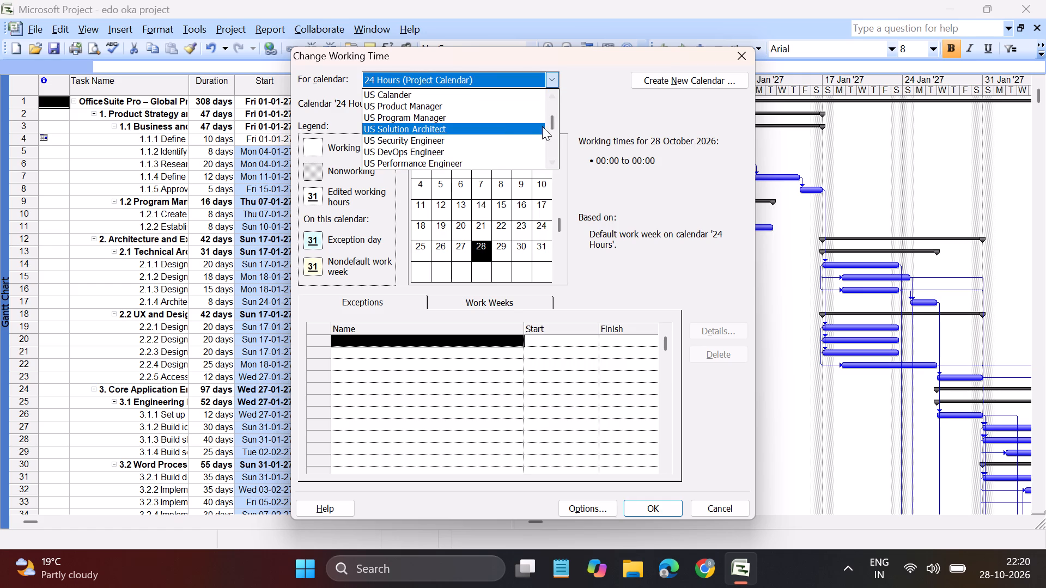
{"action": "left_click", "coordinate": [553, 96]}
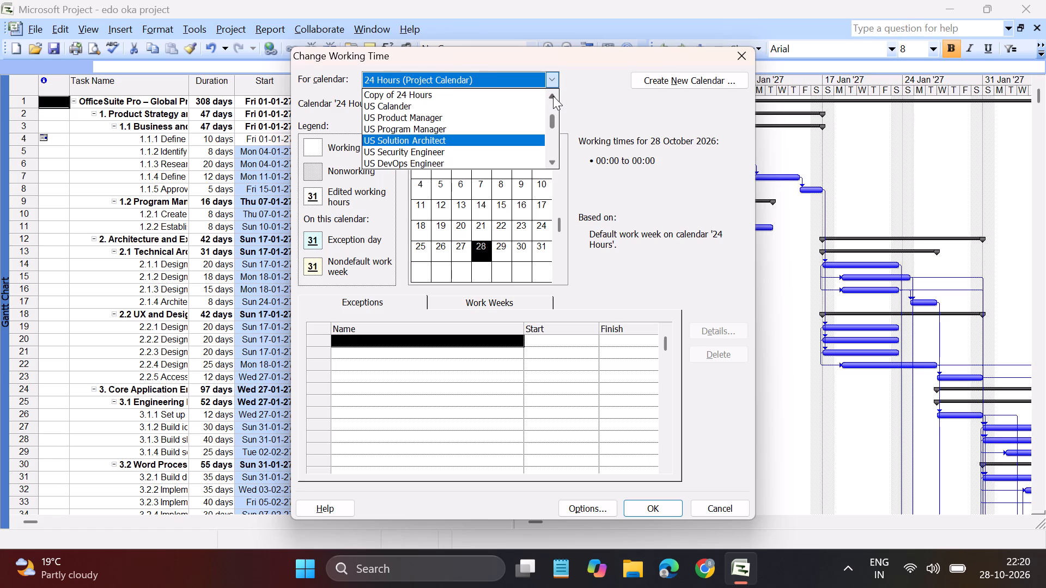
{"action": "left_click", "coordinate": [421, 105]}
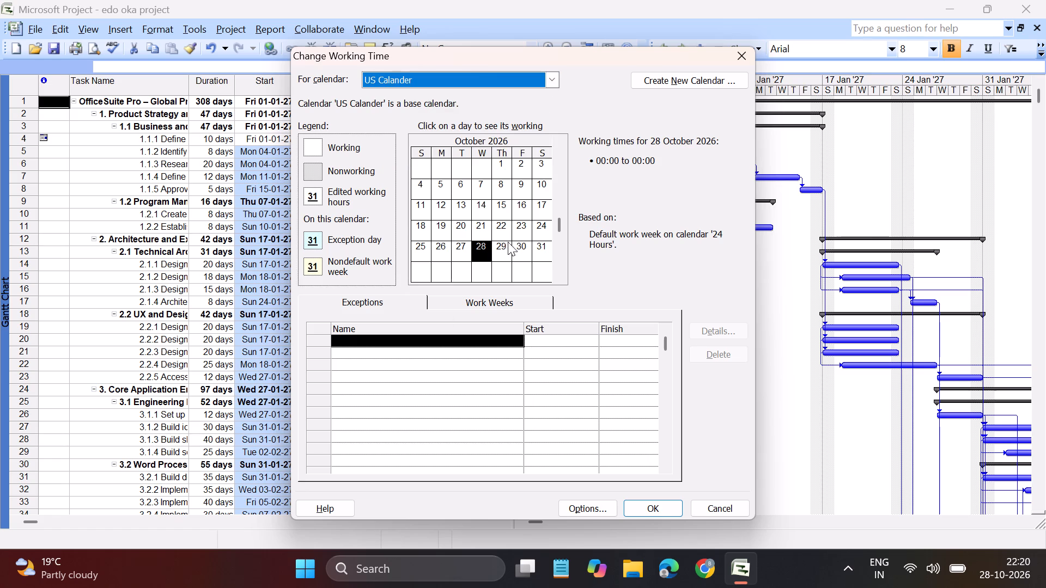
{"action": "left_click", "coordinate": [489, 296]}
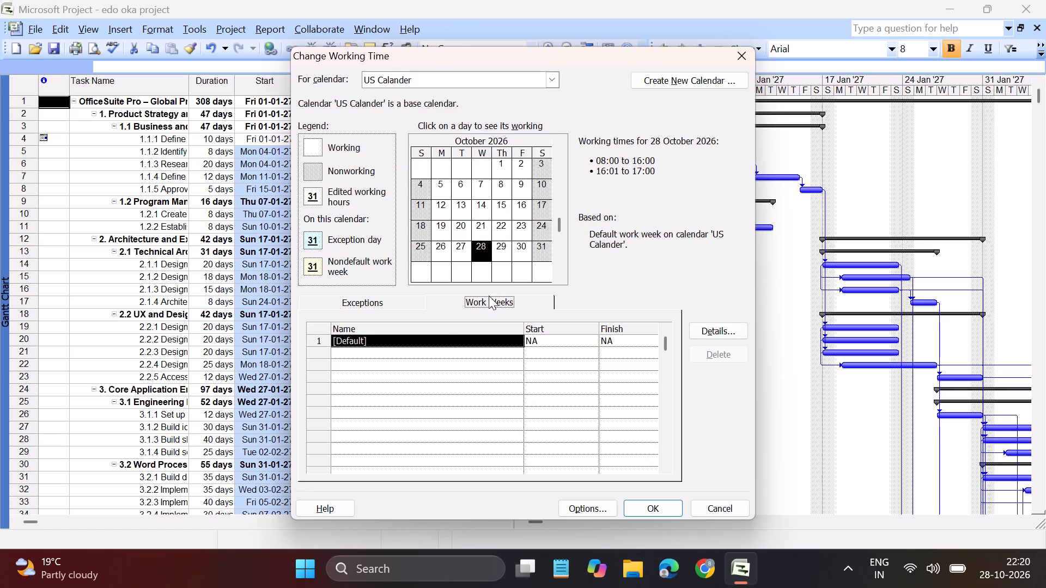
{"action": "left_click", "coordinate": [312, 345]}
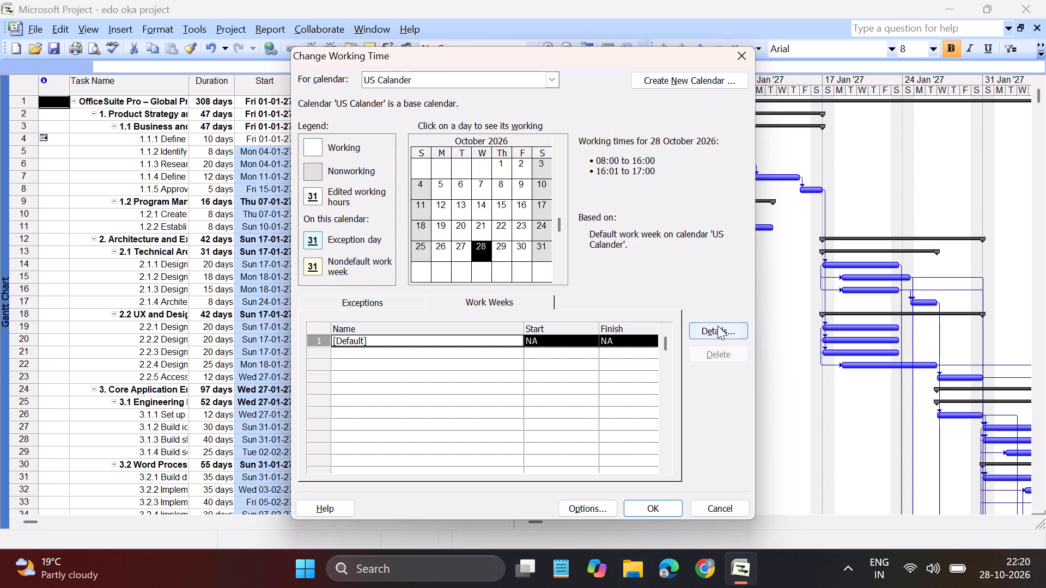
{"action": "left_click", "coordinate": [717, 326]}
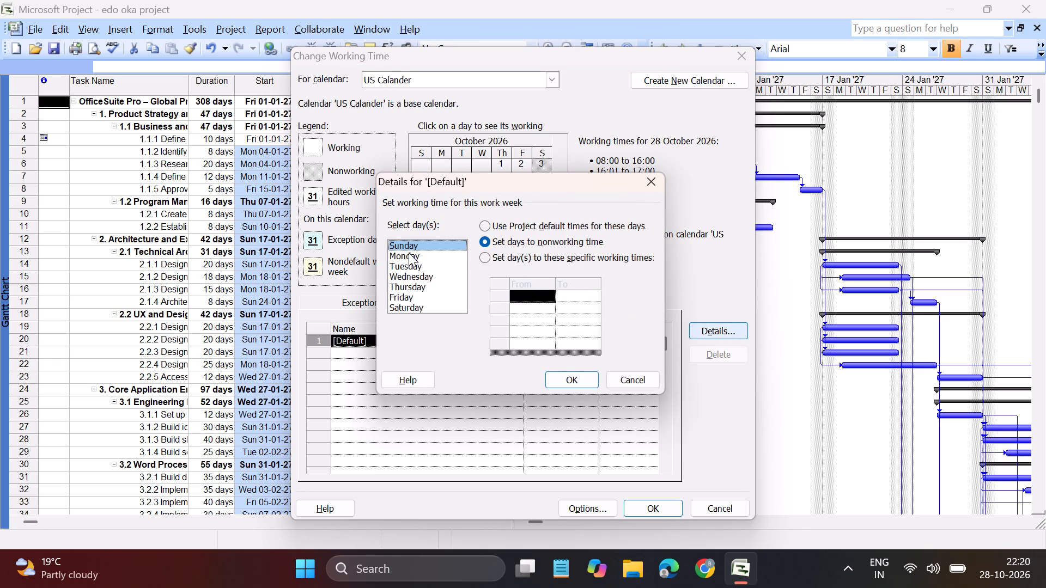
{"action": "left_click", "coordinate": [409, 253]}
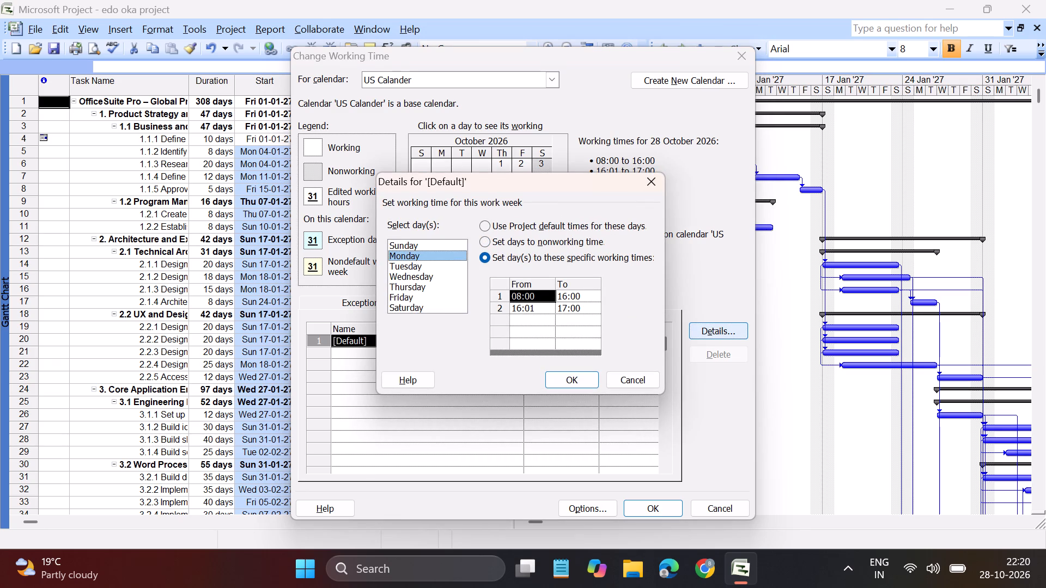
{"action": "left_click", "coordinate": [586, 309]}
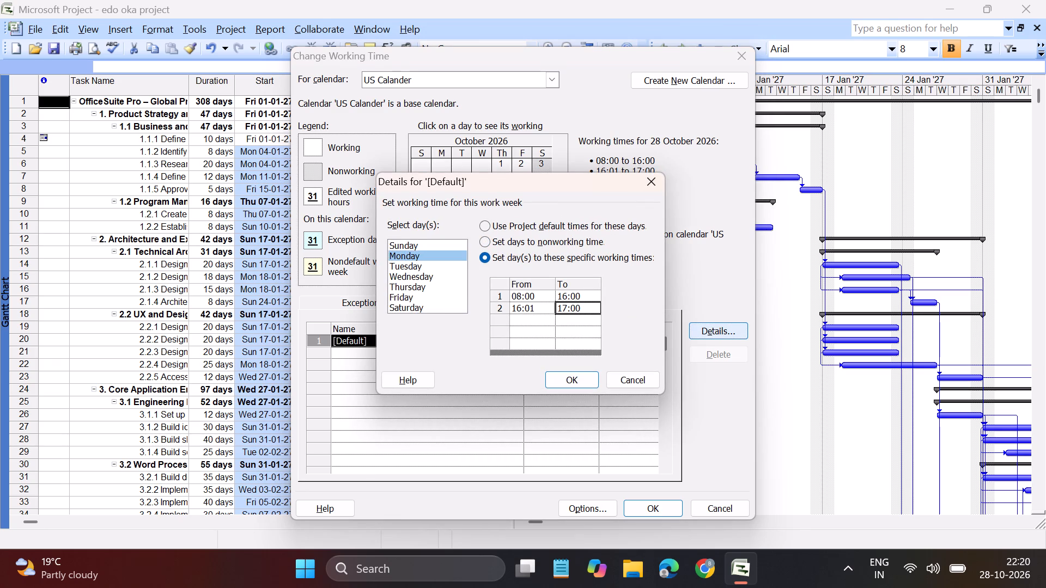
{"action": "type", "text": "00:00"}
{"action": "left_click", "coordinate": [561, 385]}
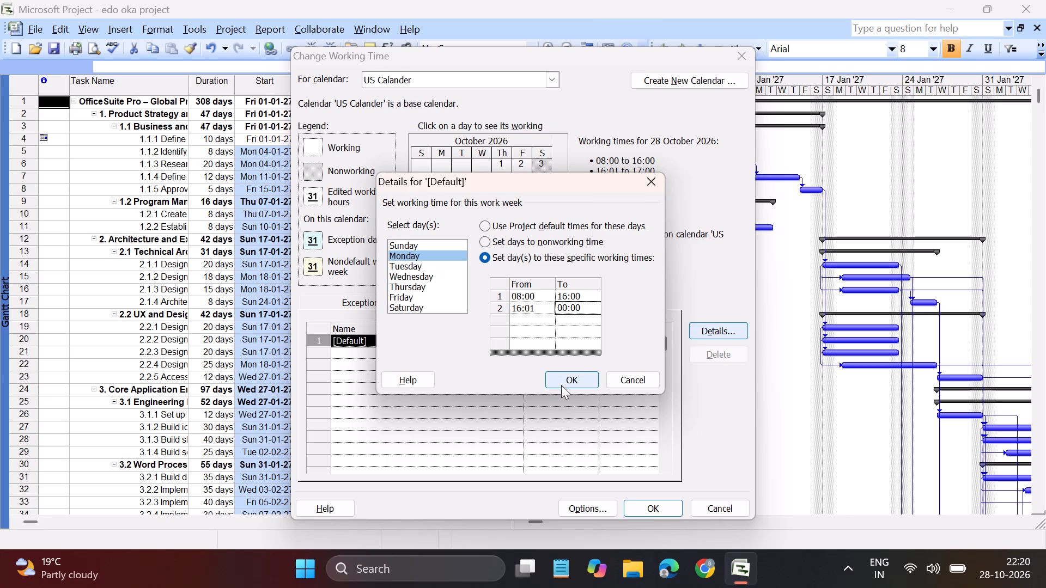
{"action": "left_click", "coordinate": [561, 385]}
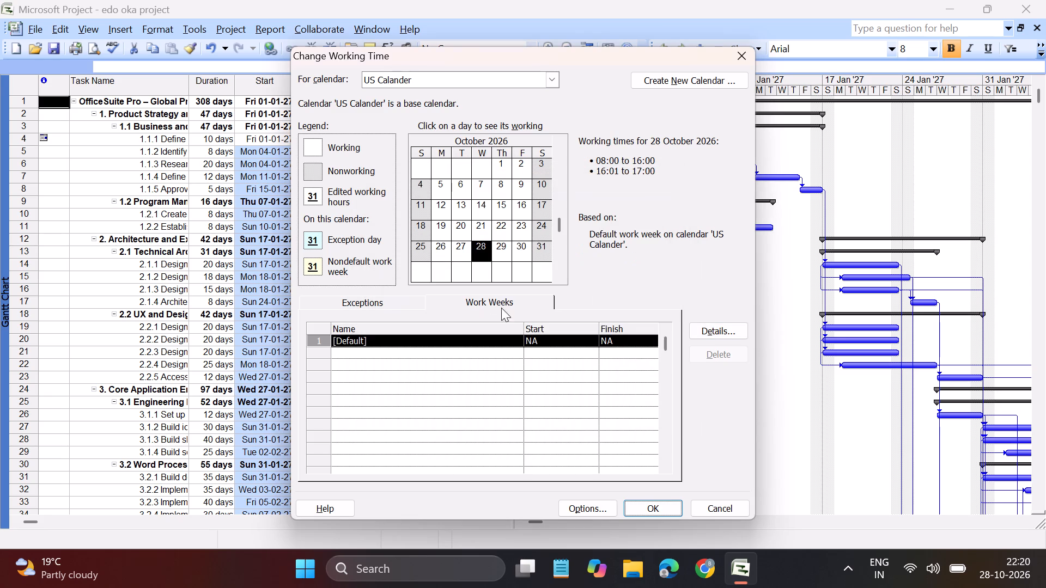
Check the US Calander working times for 26 and 27 October 2026 and 4 January 2027.
{"action": "left_click", "coordinate": [441, 248]}
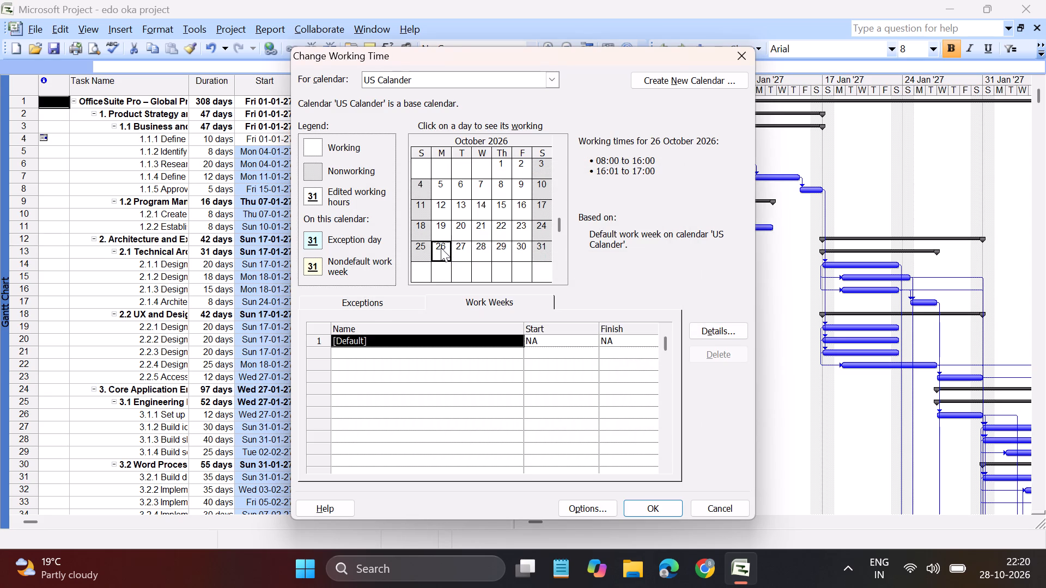
{"action": "left_click", "coordinate": [460, 247]}
{"action": "left_click", "coordinate": [560, 280]}
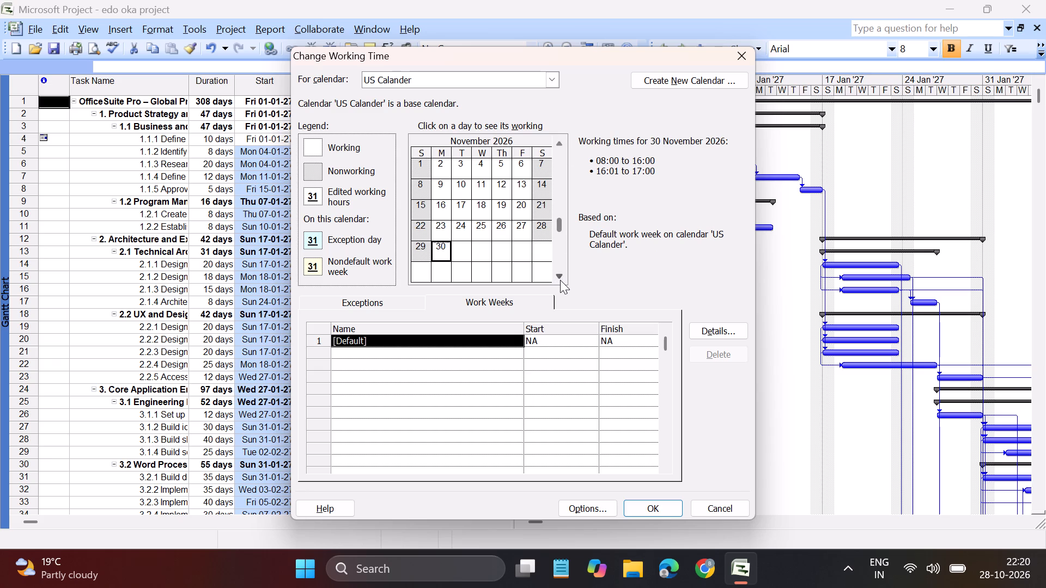
{"action": "left_click", "coordinate": [560, 280]}
{"action": "left_click", "coordinate": [560, 280]}
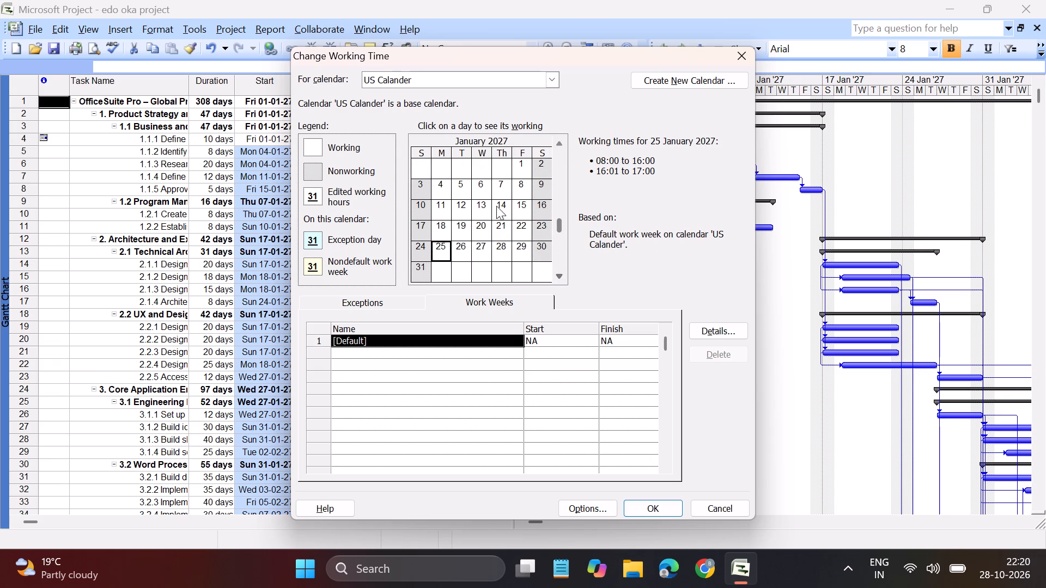
{"action": "left_click", "coordinate": [435, 187]}
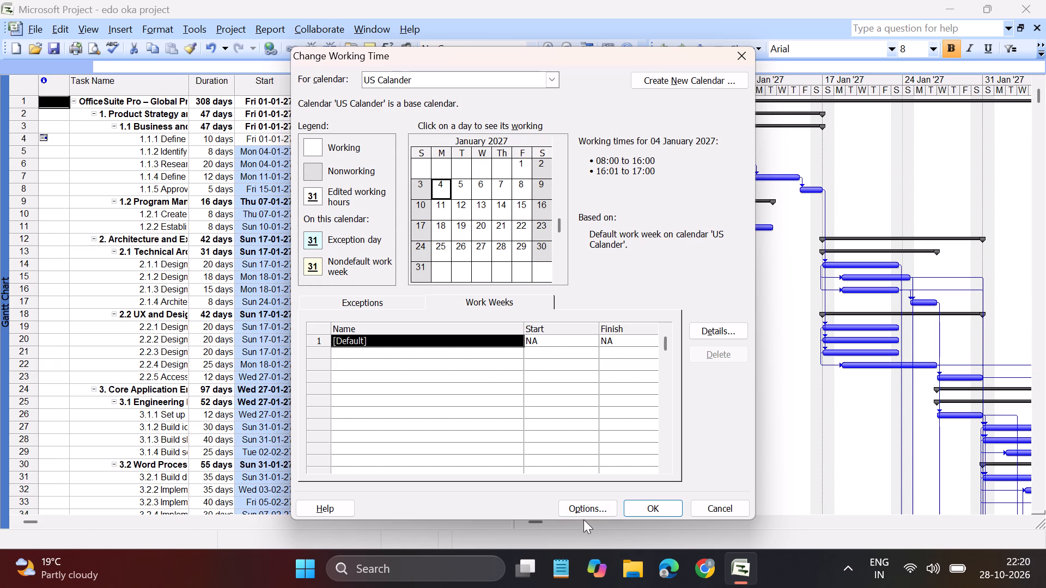
Open the OfficeSuite_Pro_24_Month_MS_Project_2007_Exercise document in Word and read the country team shifts and calendar exceptions.
{"action": "left_click", "coordinate": [628, 570]}
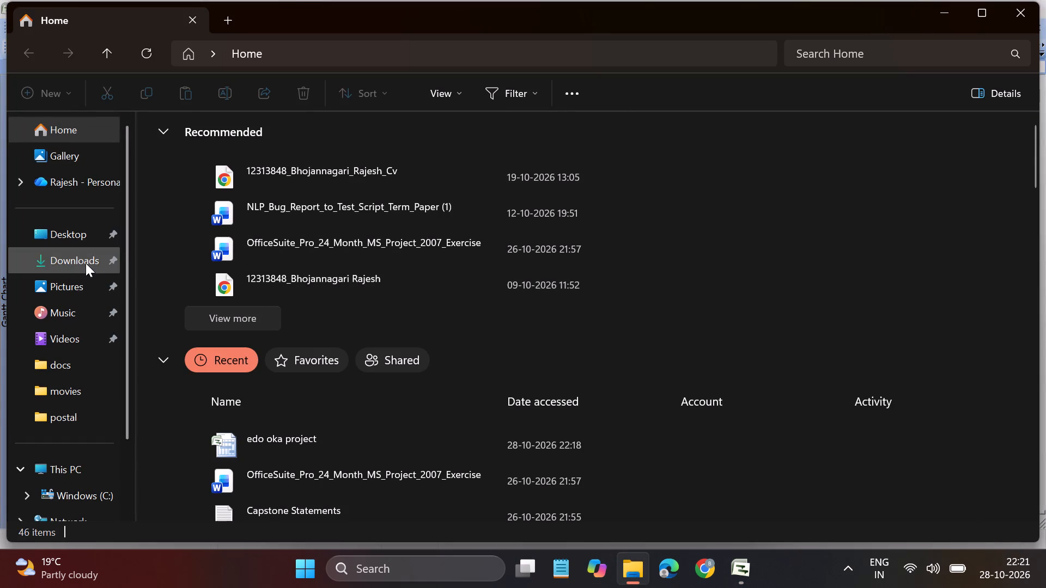
{"action": "double_click", "coordinate": [293, 487]}
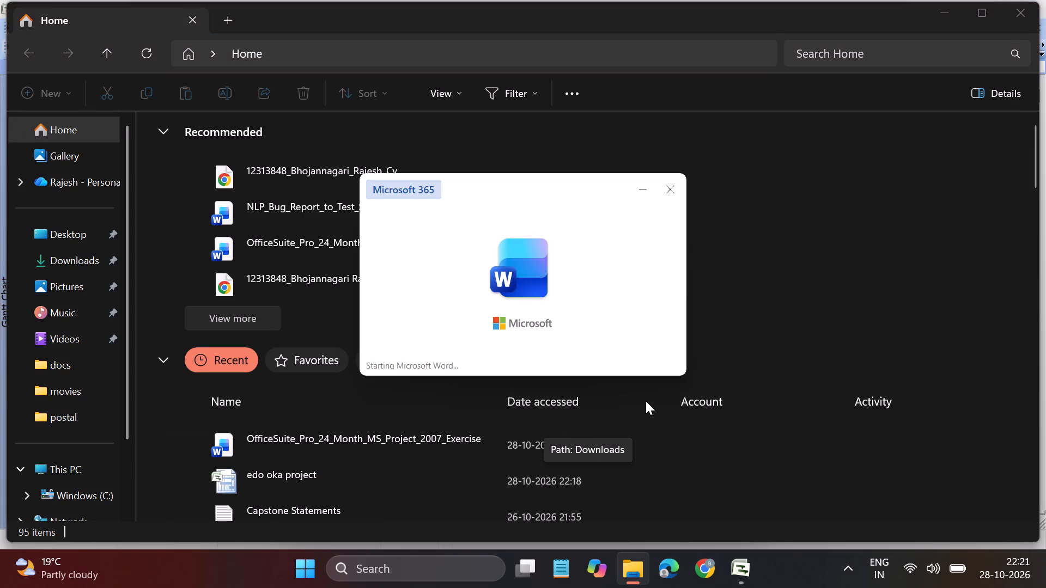
{"action": "scroll", "coordinate": [531, 397], "scroll_direction": "down", "scroll_amount": 1}
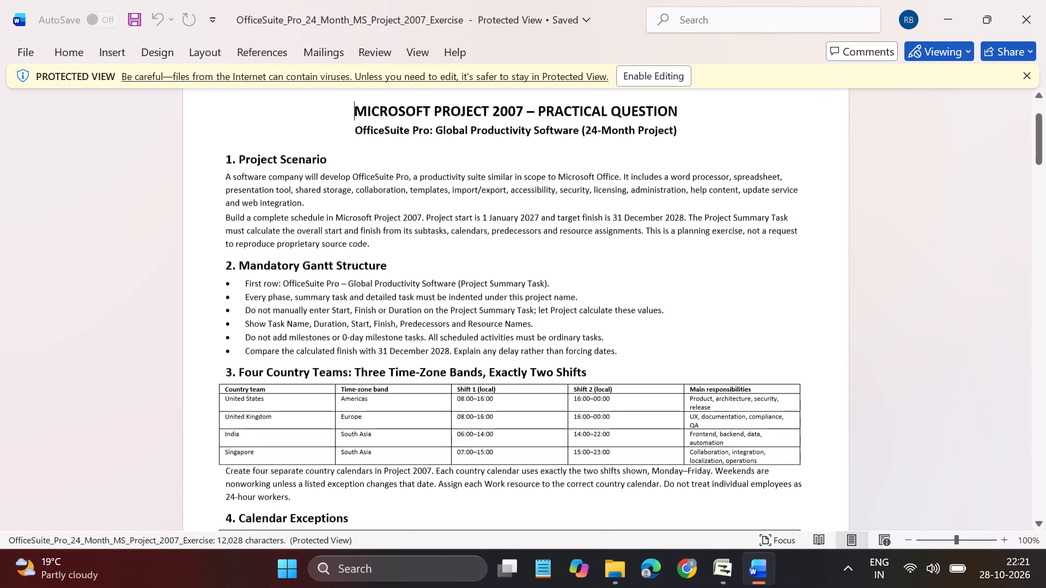
{"action": "scroll", "coordinate": [531, 397], "scroll_direction": "down", "scroll_amount": 1}
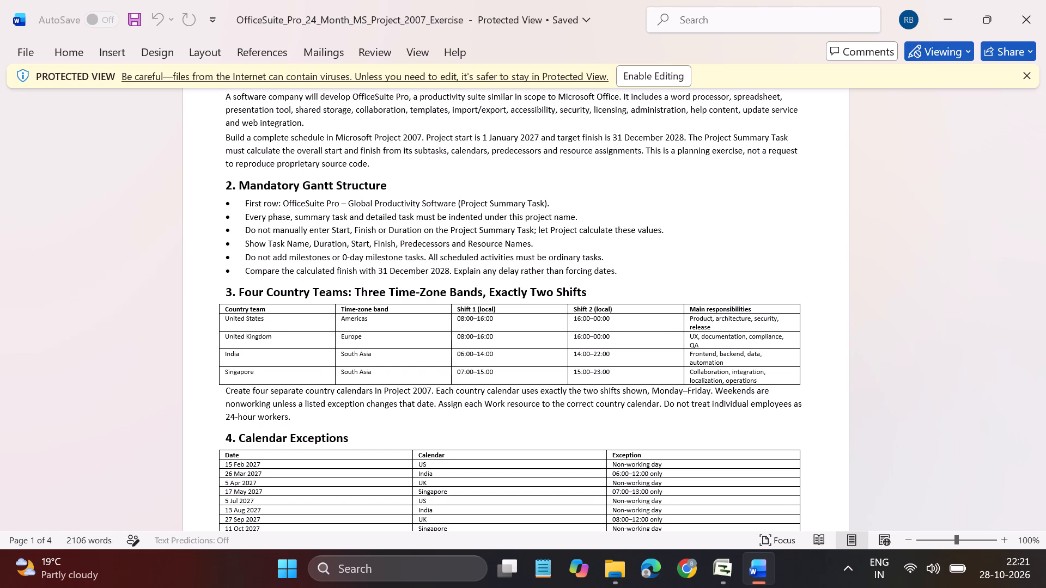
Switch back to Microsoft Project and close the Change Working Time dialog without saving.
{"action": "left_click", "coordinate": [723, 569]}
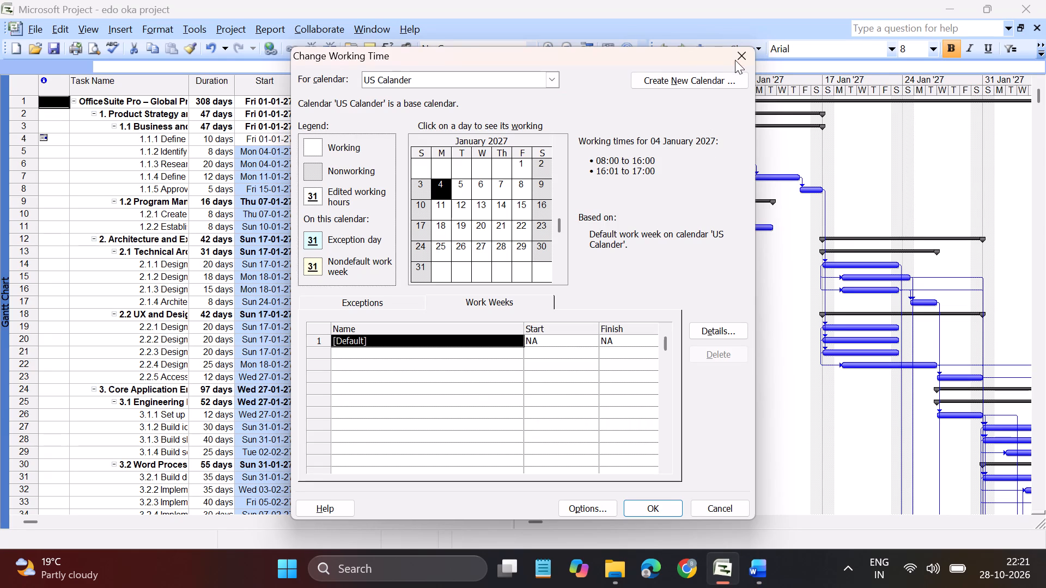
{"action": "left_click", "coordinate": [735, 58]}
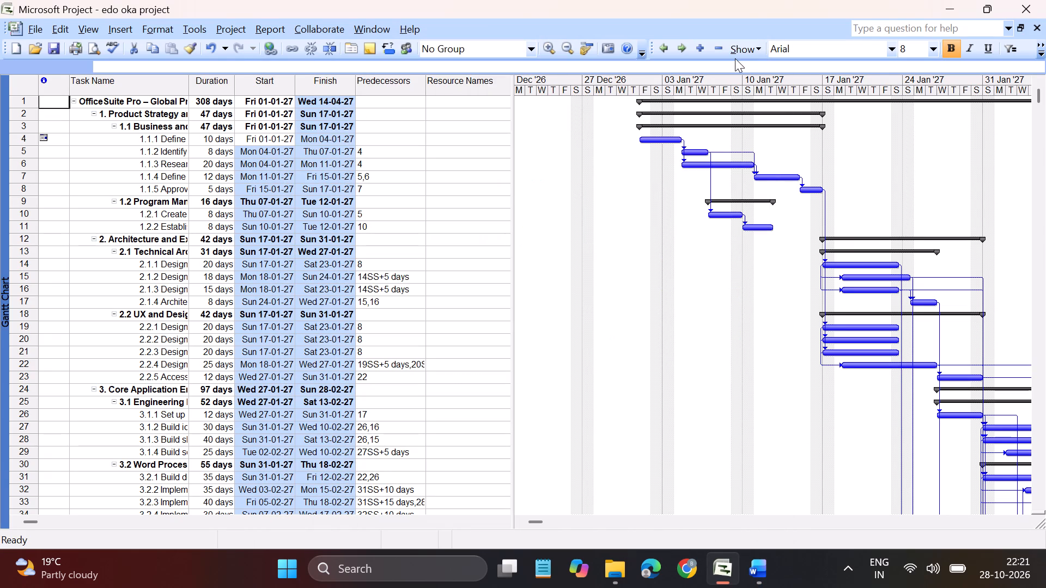
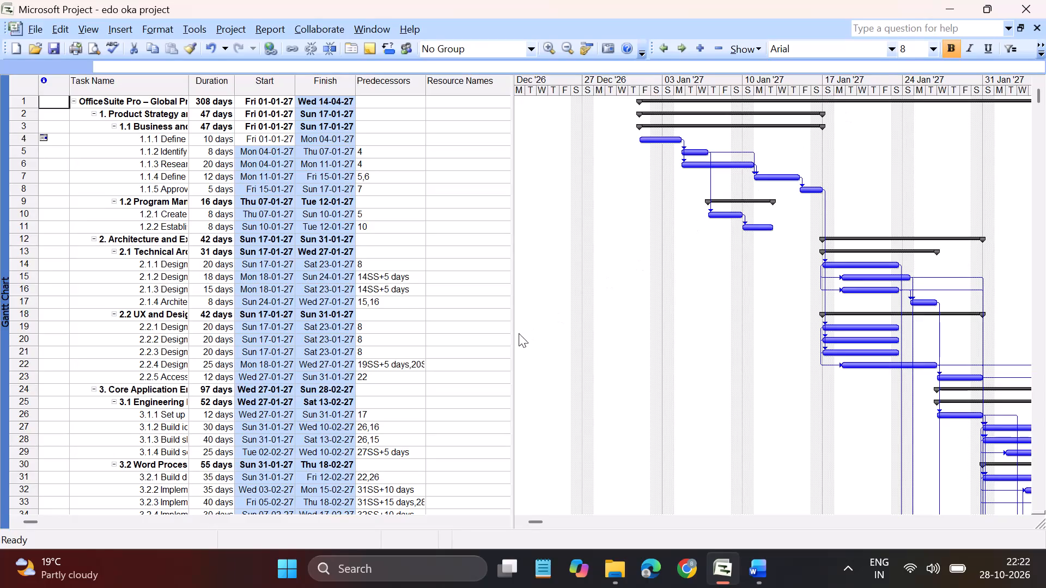
Review the durations, dates and predecessors of the OfficeSuite Pro schedule's tasks through to the final deployment and release phase.
{"action": "scroll", "coordinate": [422, 372], "scroll_direction": "down", "scroll_amount": 6}
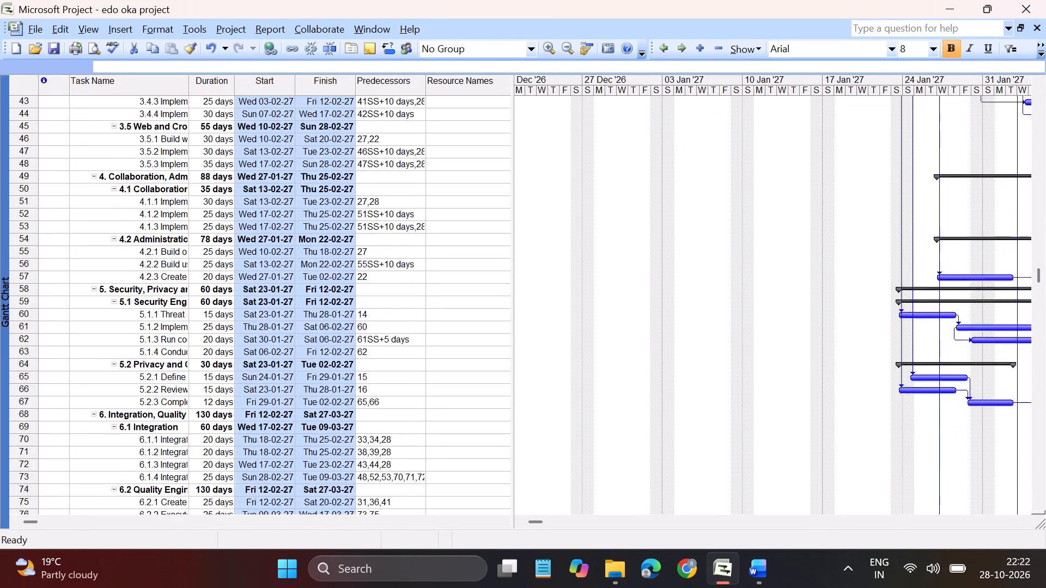
{"action": "scroll", "coordinate": [422, 372], "scroll_direction": "down", "scroll_amount": 4}
{"action": "scroll", "coordinate": [422, 372], "scroll_direction": "up", "scroll_amount": 4}
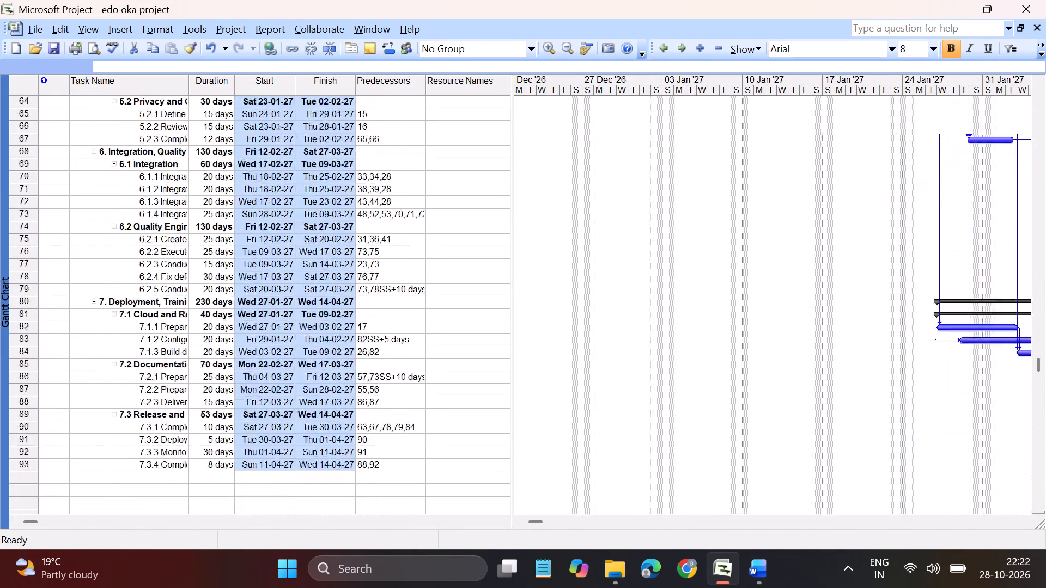
{"action": "scroll", "coordinate": [422, 372], "scroll_direction": "up", "scroll_amount": 1}
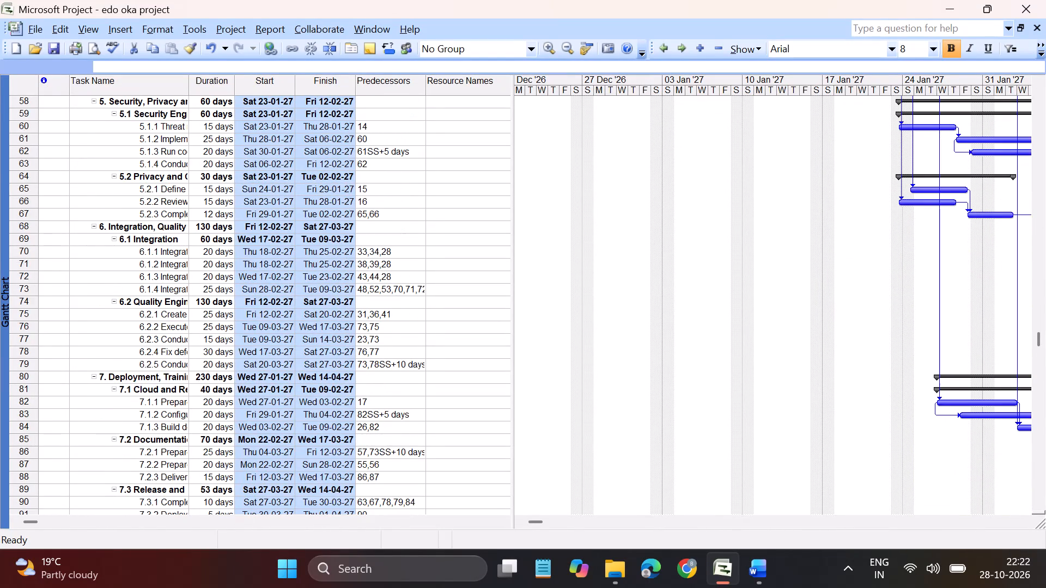
Launch the Kuro app from the recent apps in Windows Search.
{"action": "left_click", "coordinate": [422, 578]}
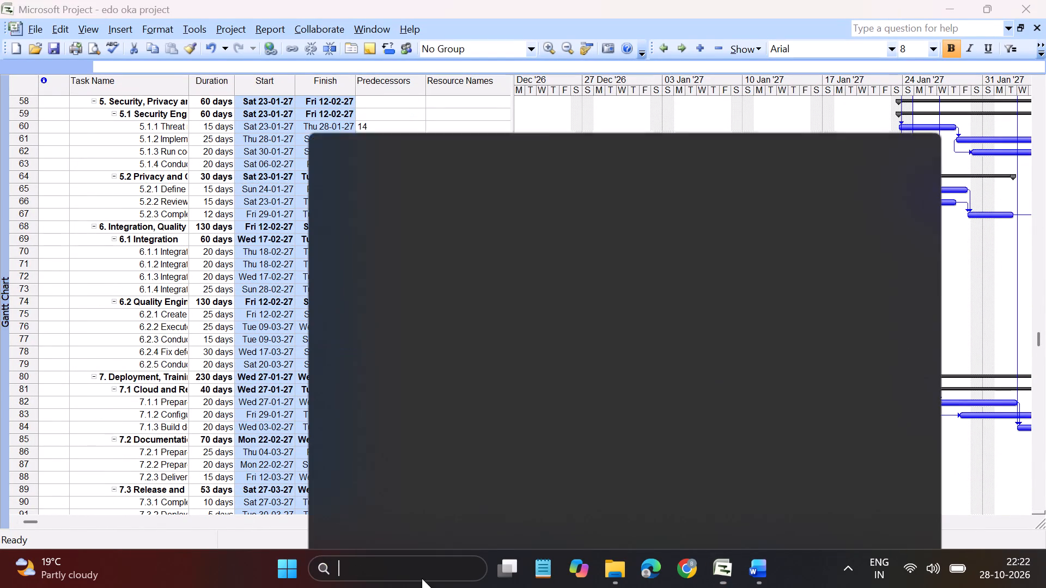
{"action": "left_click", "coordinate": [369, 331]}
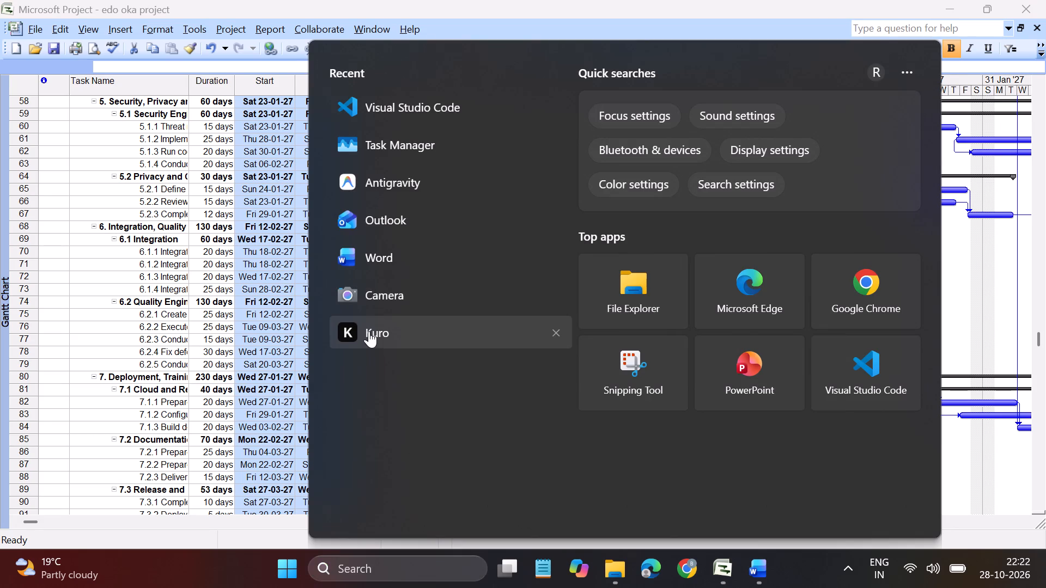
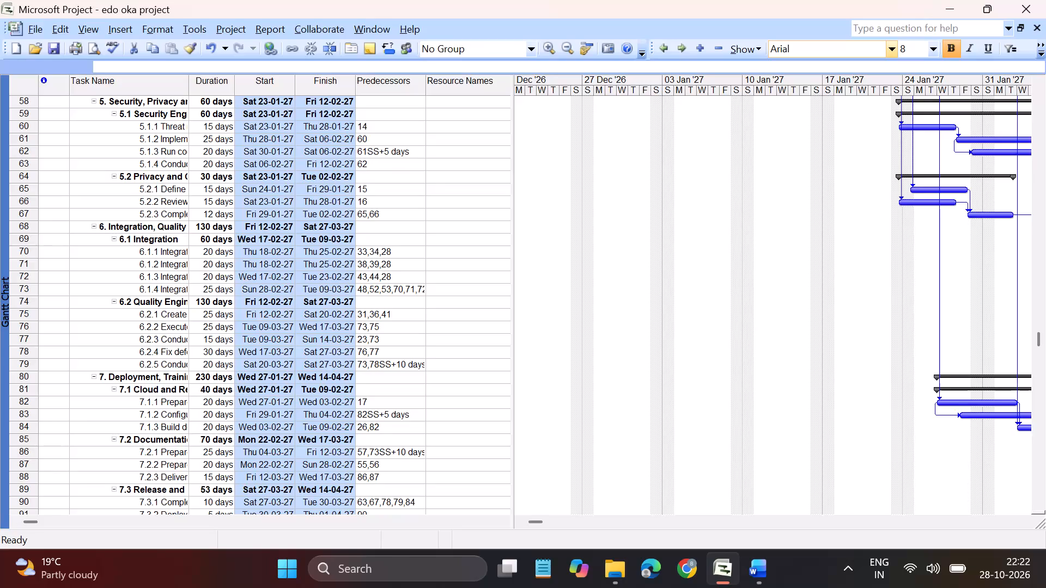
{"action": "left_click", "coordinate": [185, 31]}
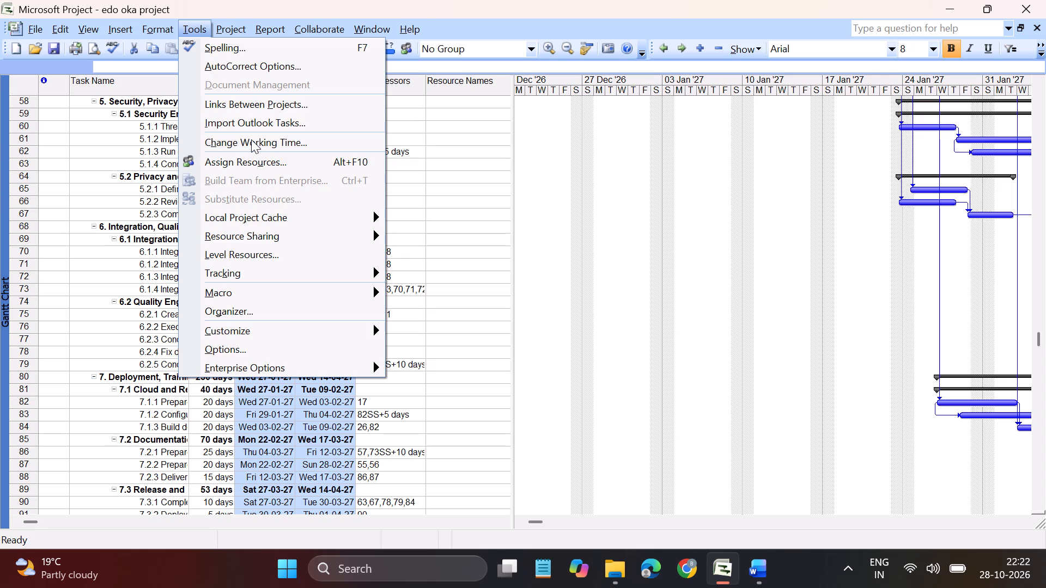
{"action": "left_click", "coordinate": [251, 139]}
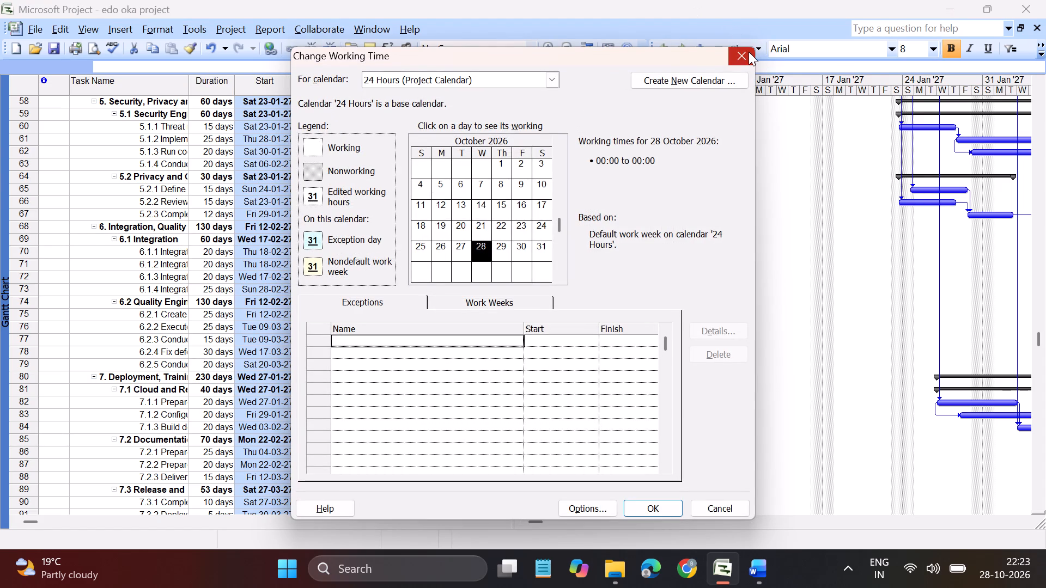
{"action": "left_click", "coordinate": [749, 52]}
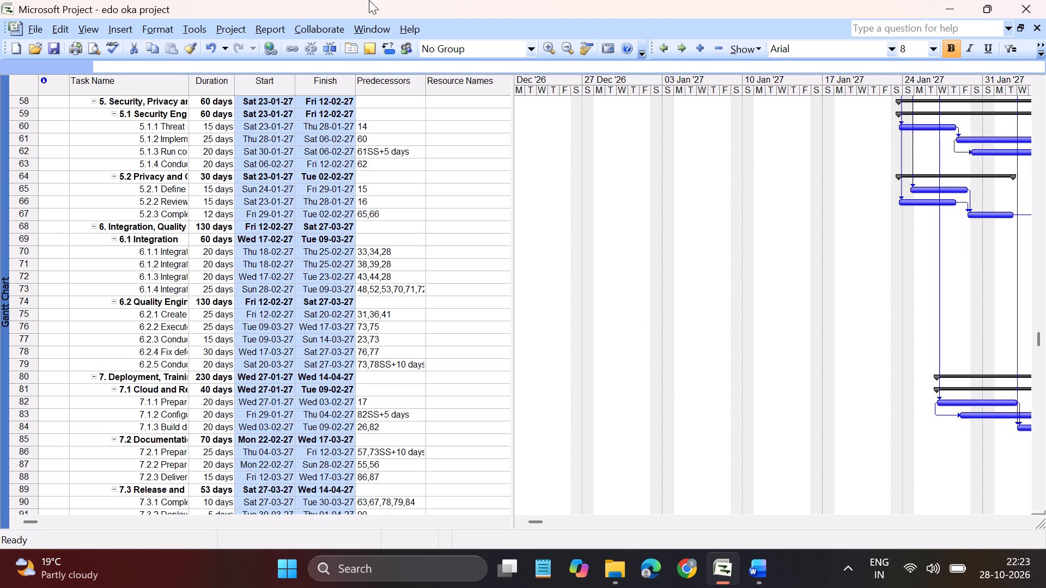
Create a new base calendar named Copy as a copy of the 24 Hours calendar.
{"action": "left_click", "coordinate": [198, 33]}
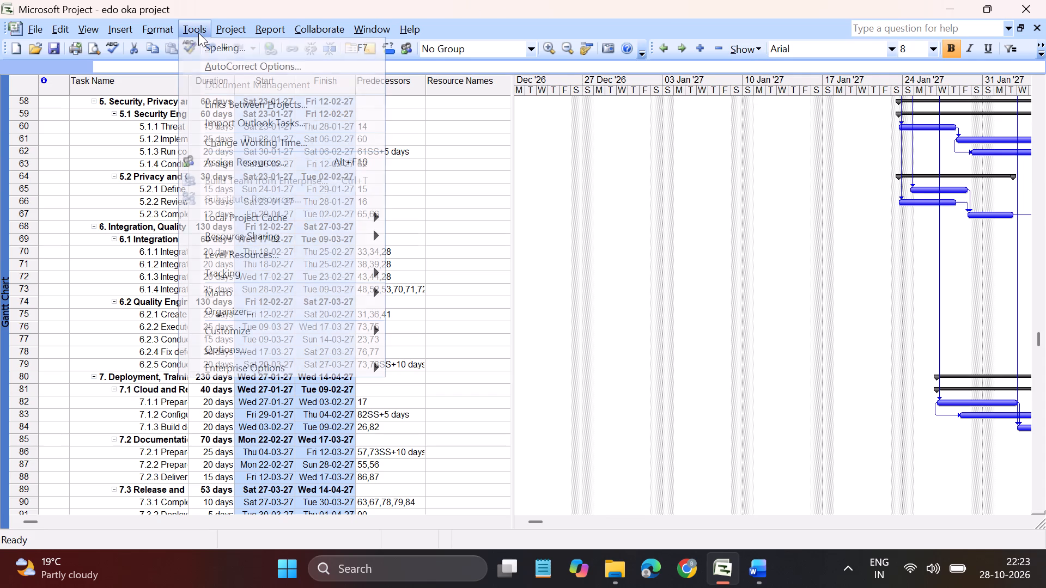
{"action": "left_click", "coordinate": [237, 137]}
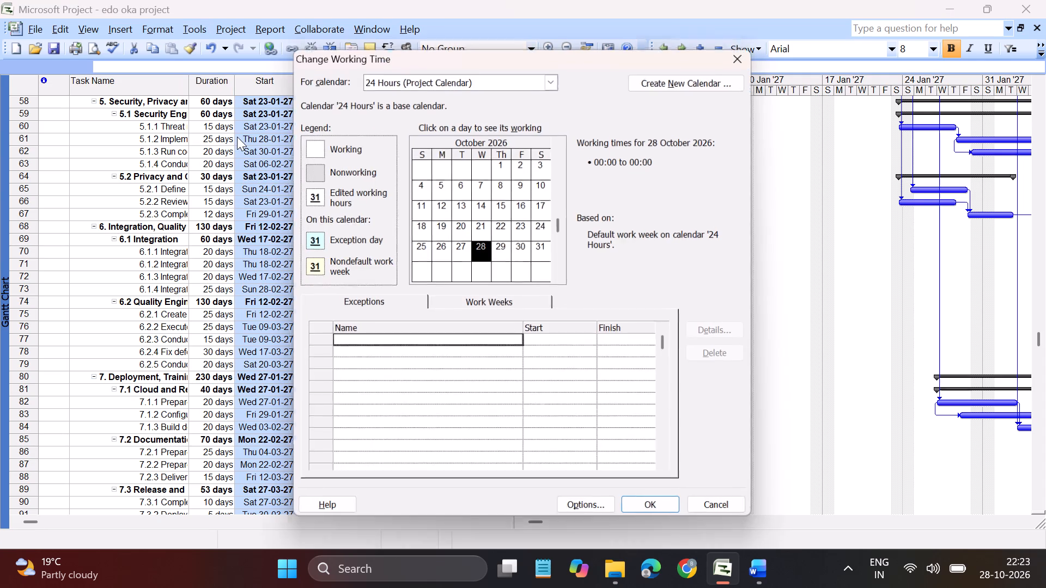
{"action": "left_click", "coordinate": [551, 81]}
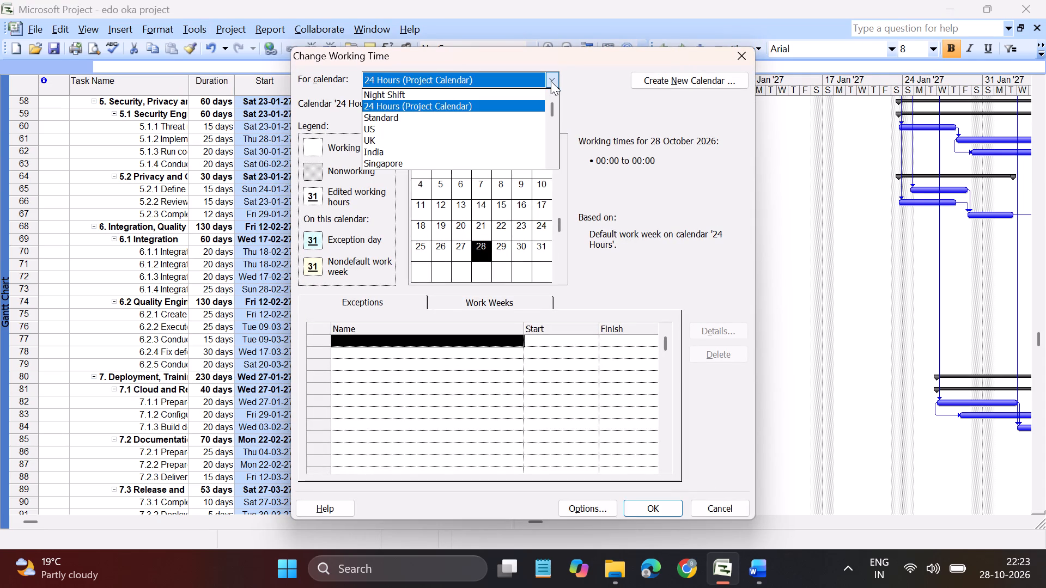
{"action": "left_click", "coordinate": [500, 114]}
{"action": "left_click_drag", "start_coordinate": [557, 77], "coordinate": [509, 91]}
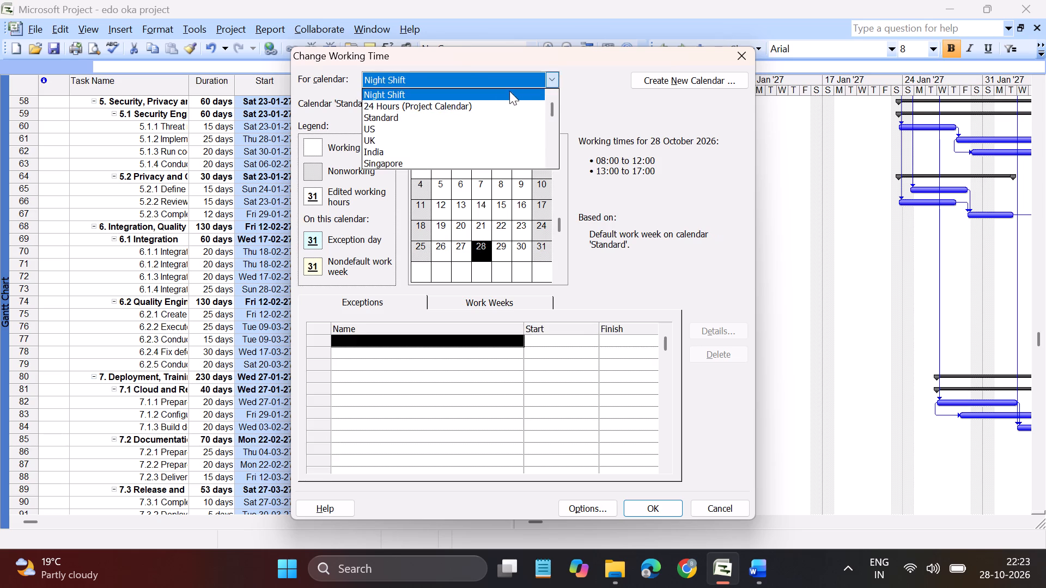
{"action": "left_click_drag", "start_coordinate": [509, 91], "coordinate": [488, 100]}
{"action": "left_click", "coordinate": [678, 78]}
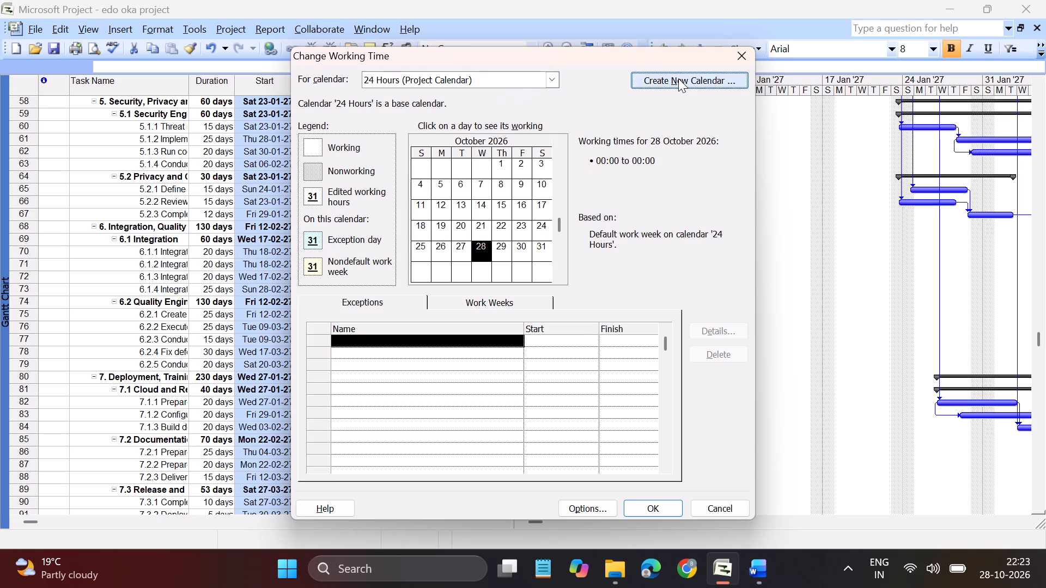
{"action": "key", "text": "c"}
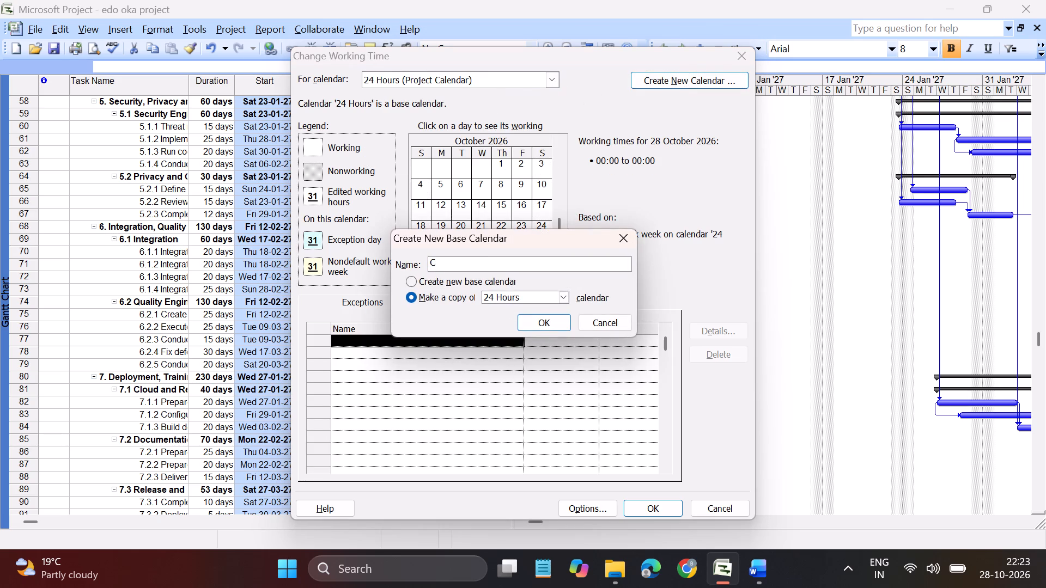
{"action": "type", "text": "opy"}
{"action": "left_click", "coordinate": [536, 327]}
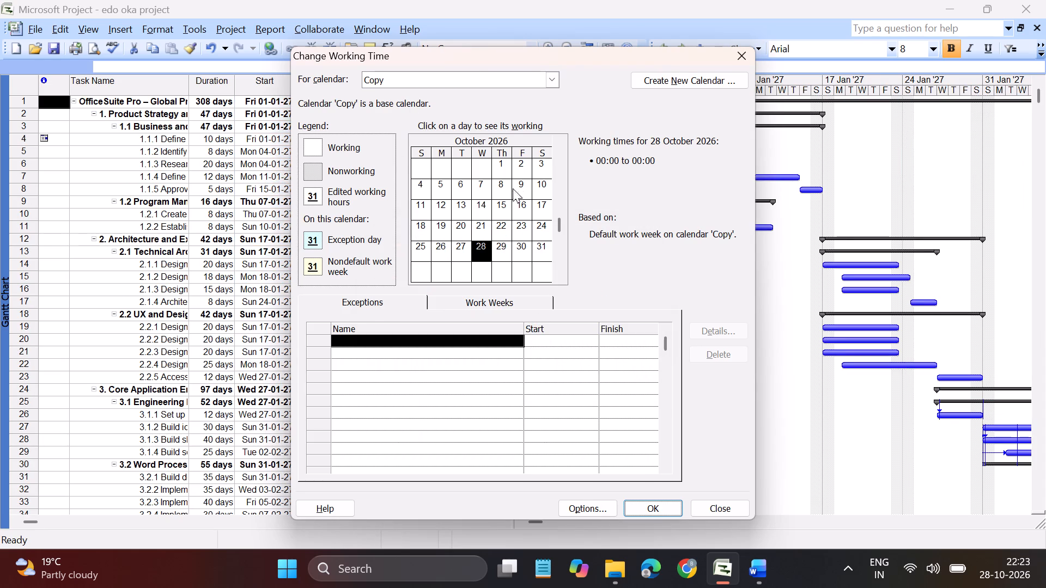
In the Copy calendar's default work week, set the first working period for Monday to Friday to 8:00–16:00.
{"action": "left_click", "coordinate": [483, 301]}
{"action": "left_click", "coordinate": [320, 347]}
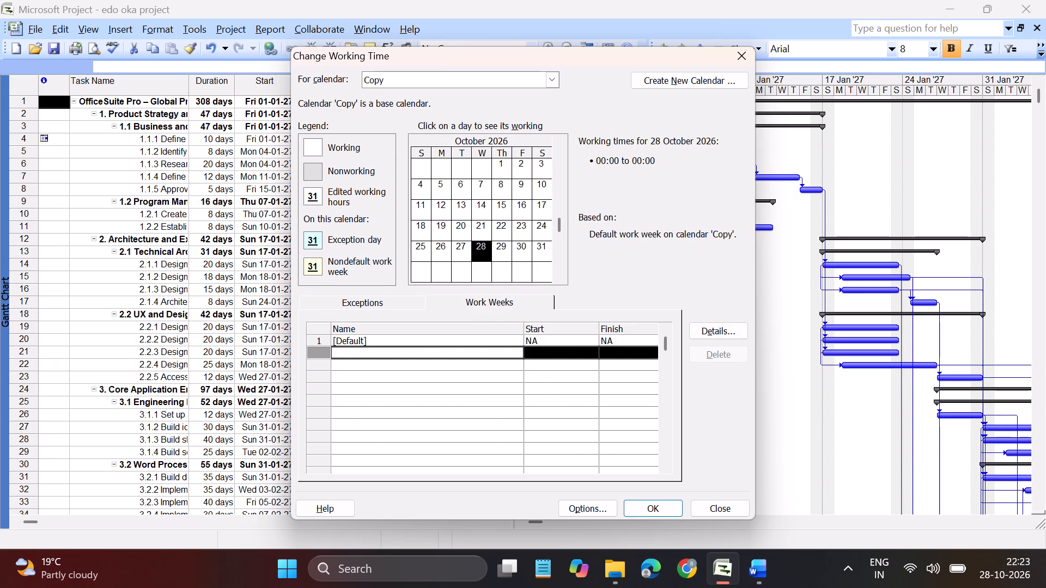
{"action": "left_click", "coordinate": [320, 341]}
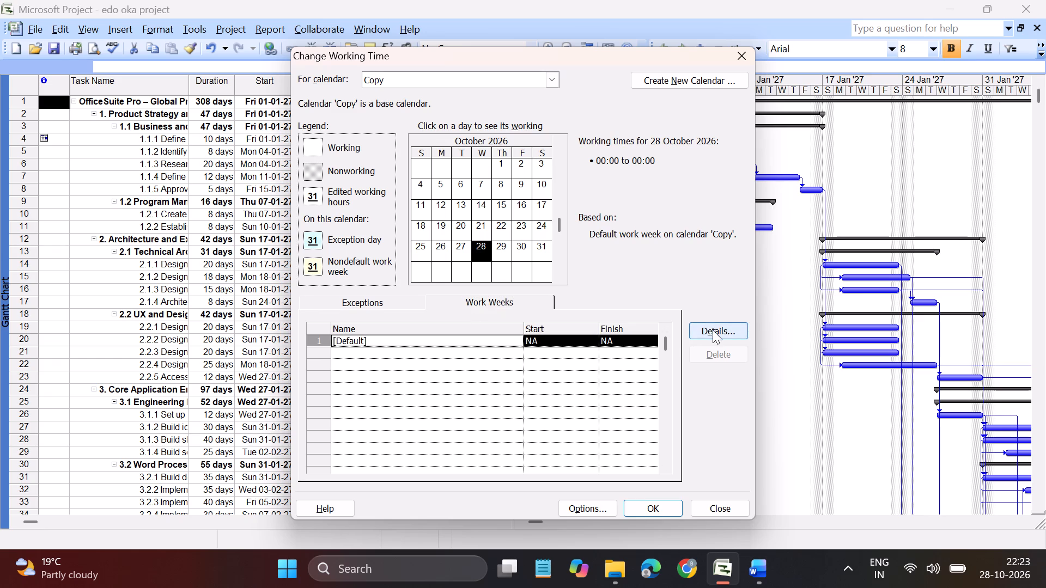
{"action": "left_click", "coordinate": [713, 330]}
{"action": "left_click", "coordinate": [406, 256]}
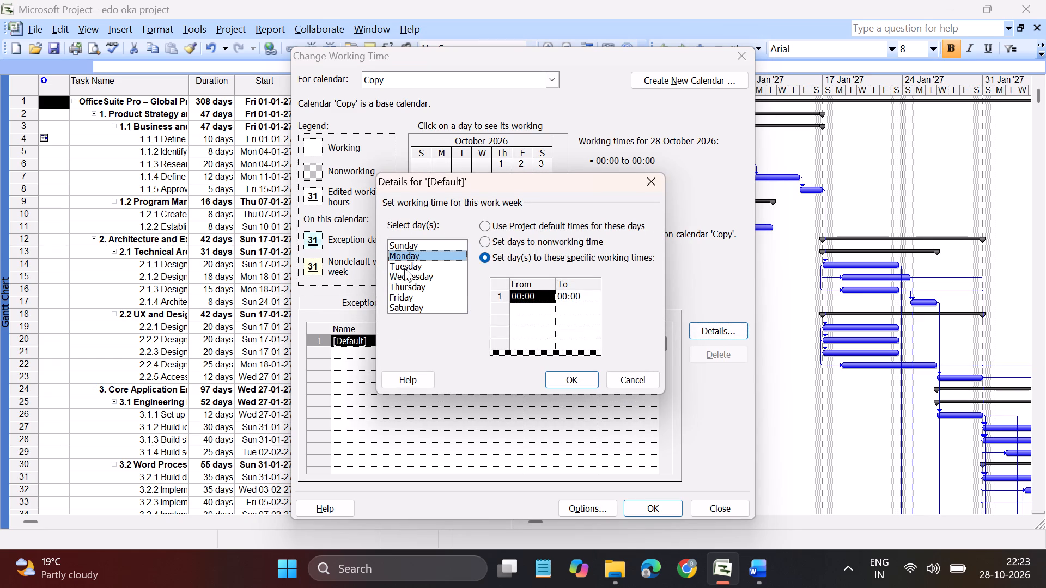
{"action": "left_click", "coordinate": [404, 268], "text": "ctrl"}
{"action": "left_click", "coordinate": [399, 277], "text": "ctrl"}
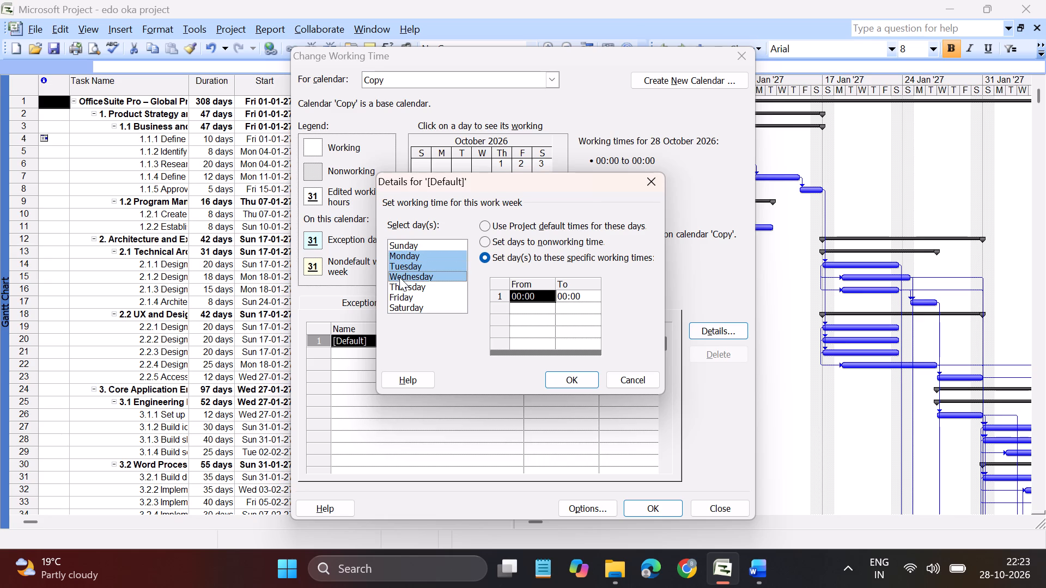
{"action": "left_click", "coordinate": [399, 284], "text": "ctrl"}
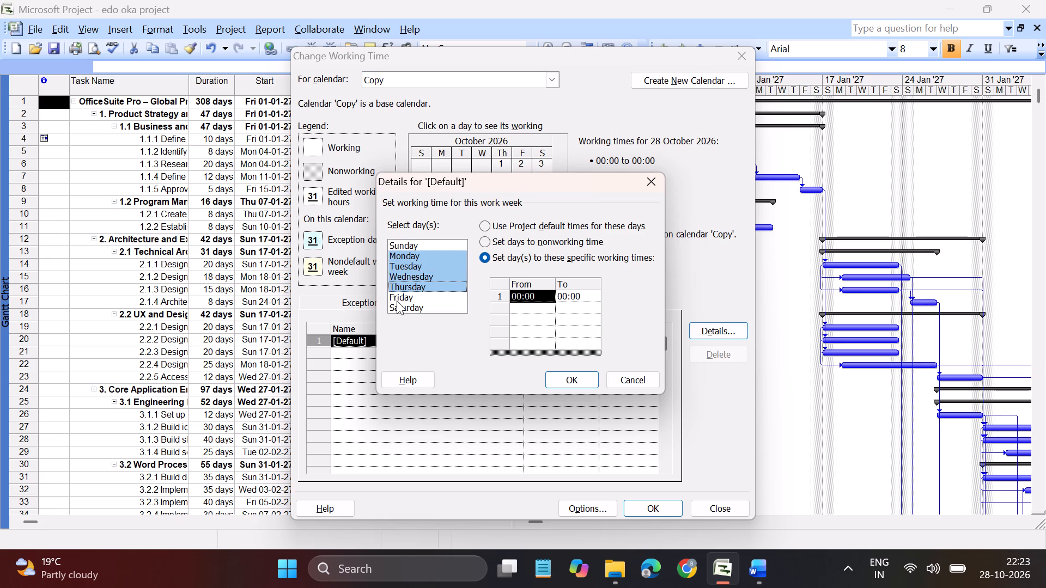
{"action": "left_click", "coordinate": [397, 297], "text": "ctrl"}
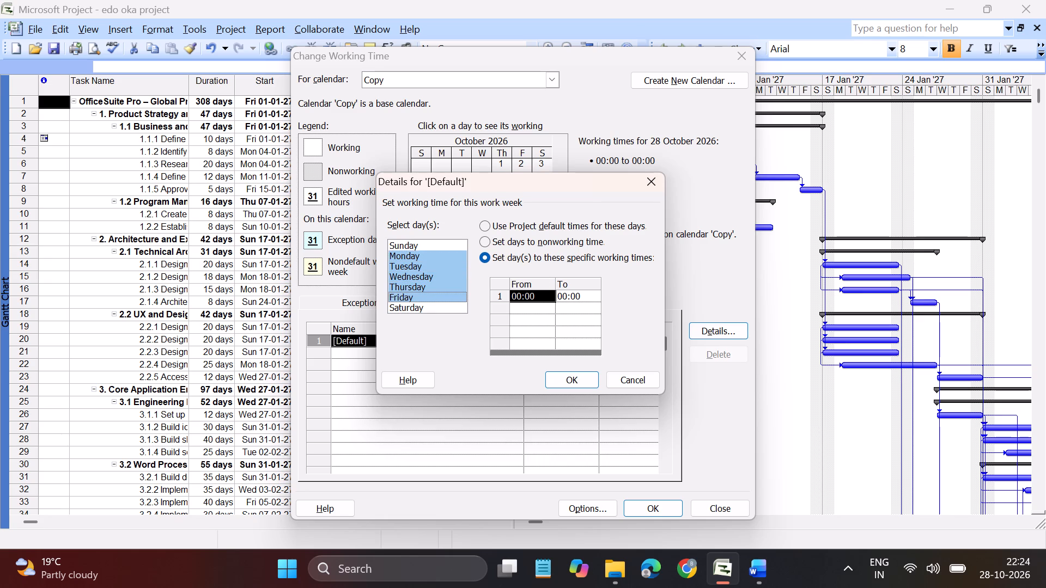
{"action": "left_click", "coordinate": [543, 295]}
{"action": "key", "text": "BackSpace"}
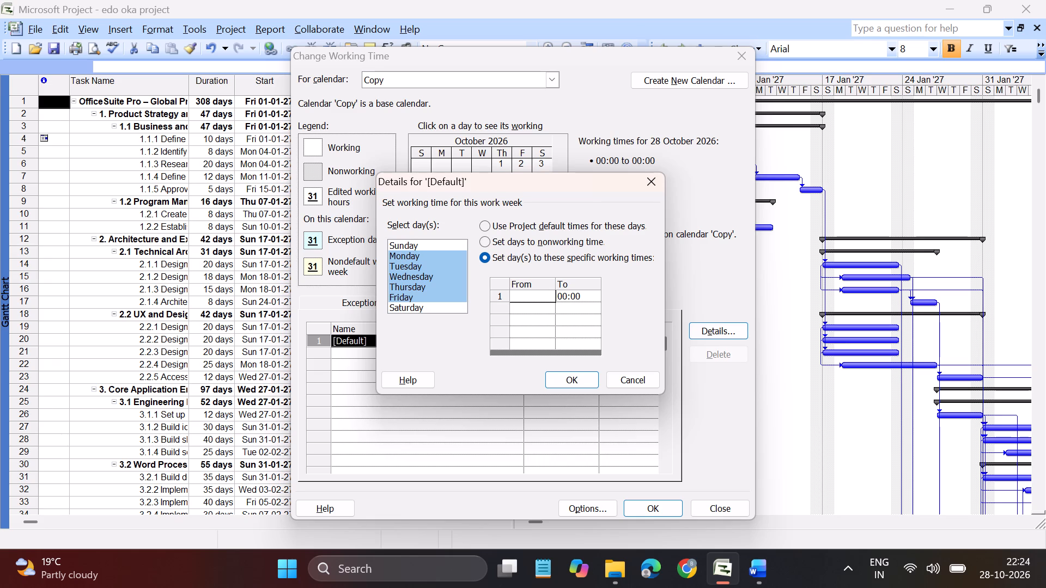
{"action": "type", "text": "8:00"}
{"action": "key", "text": "Right"}
{"action": "type", "text": "16:00"}
{"action": "key", "text": "Down"}
Add a second Monday-to-Friday working period of 16:01–23:59 and apply the default work week details.
{"action": "key", "text": "Left"}
{"action": "type", "text": "16"}
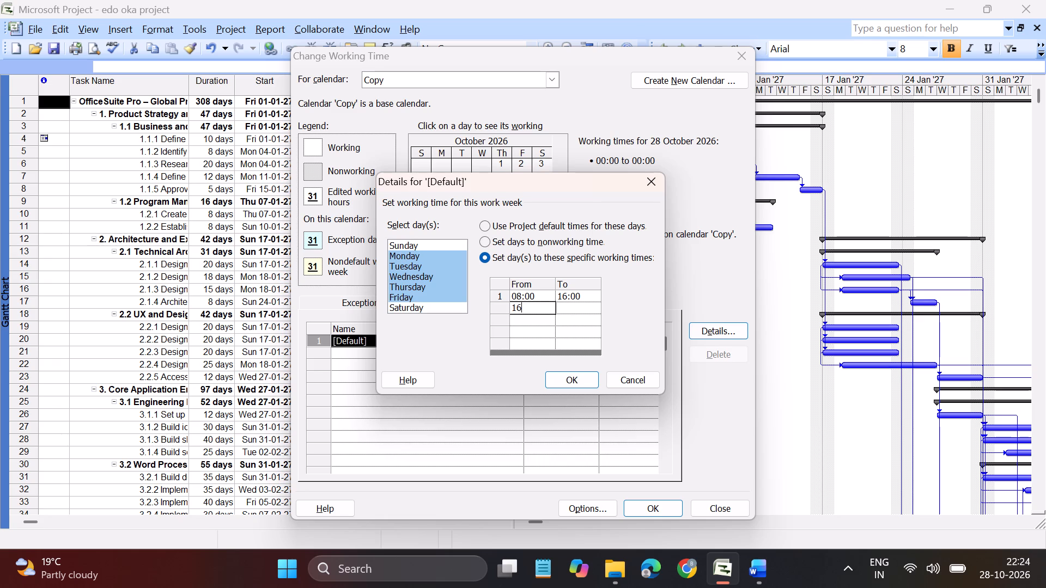
{"action": "key", "text": "shift+colon"}
{"action": "type", "text": "01"}
{"action": "key", "text": "Right"}
{"action": "type", "text": "23"}
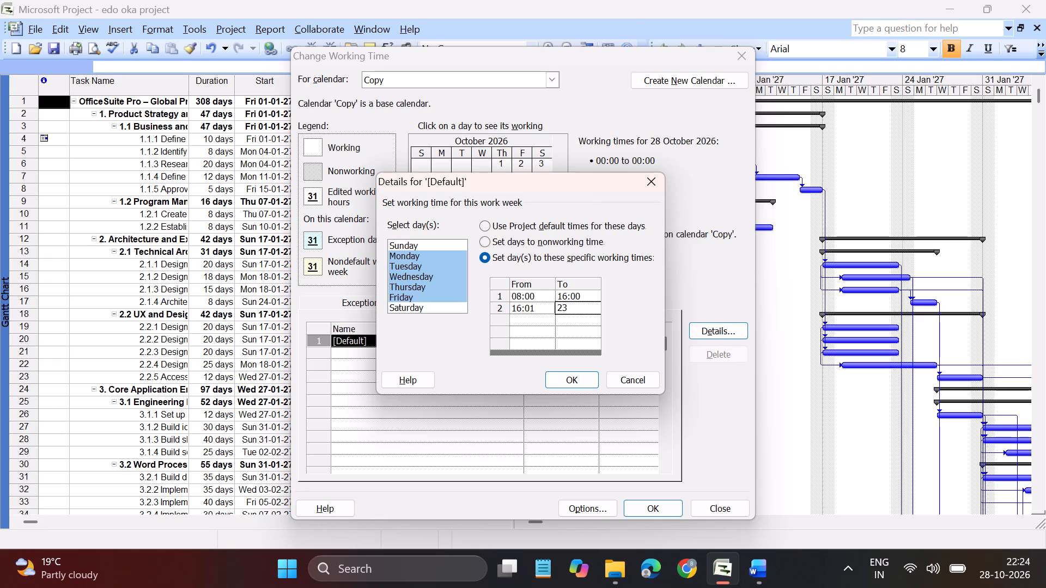
{"action": "key", "text": "shift+colon"}
{"action": "type", "text": "59"}
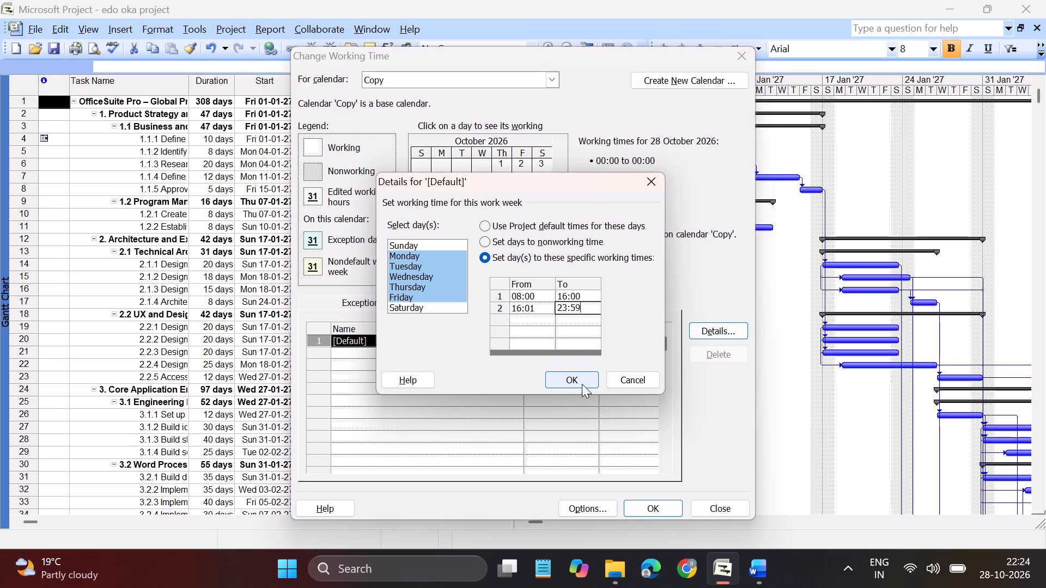
{"action": "left_click", "coordinate": [582, 384]}
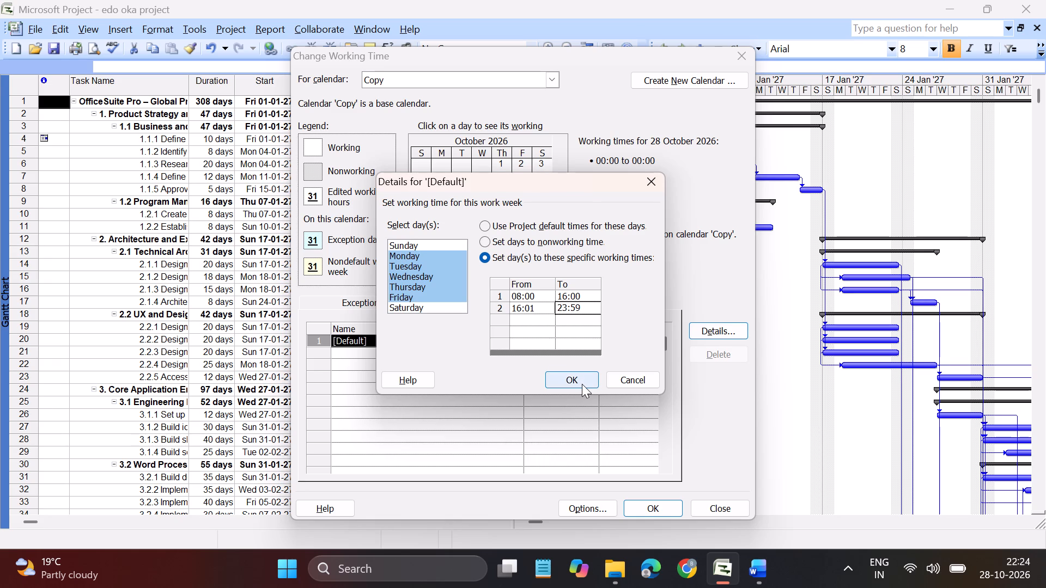
{"action": "left_click", "coordinate": [582, 384]}
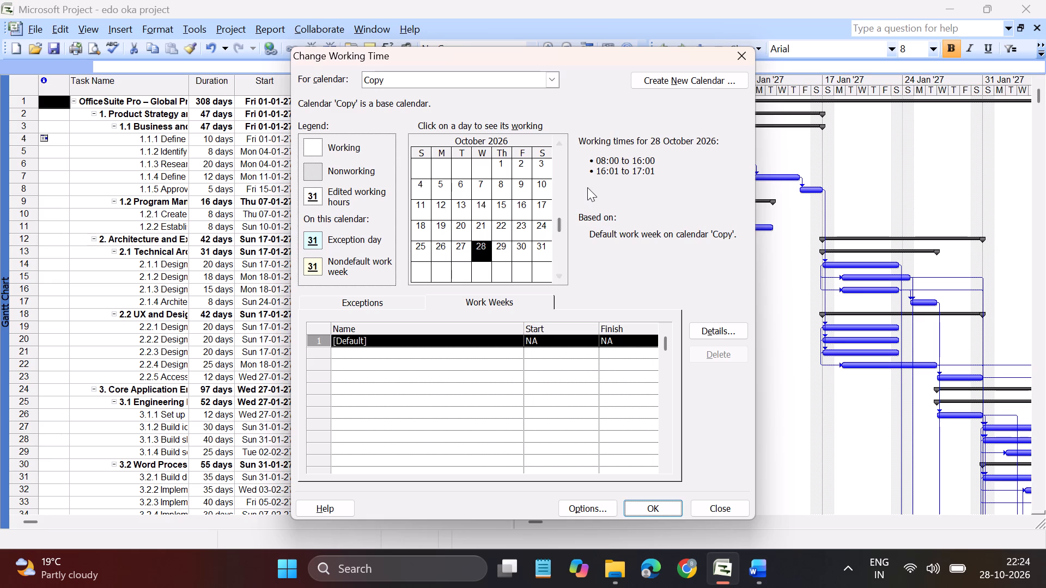
Check the Copy calendar's working times on individual days in late October 2026 and through to January 2027.
{"action": "left_click", "coordinate": [427, 249]}
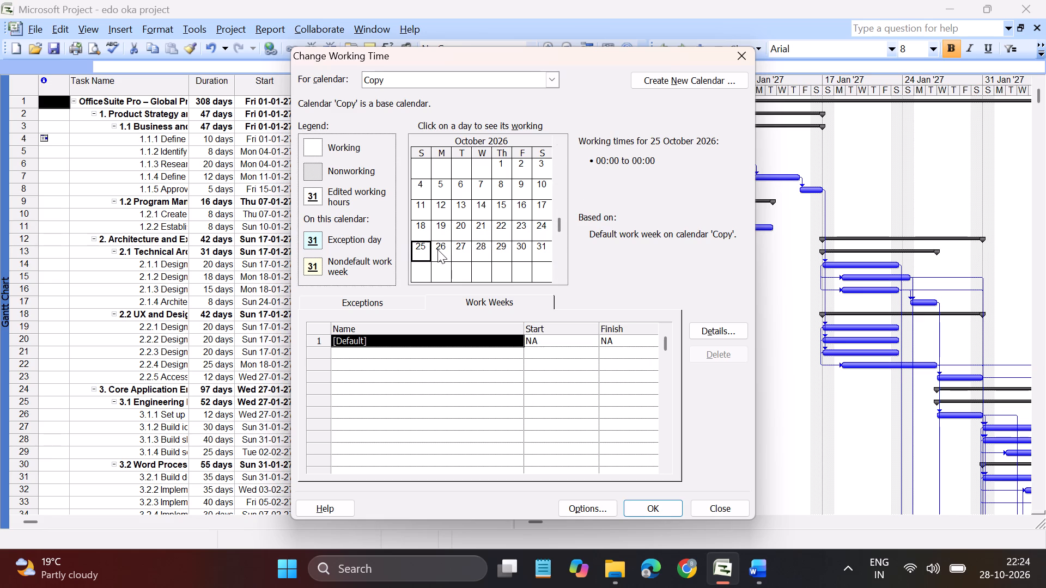
{"action": "left_click", "coordinate": [443, 249]}
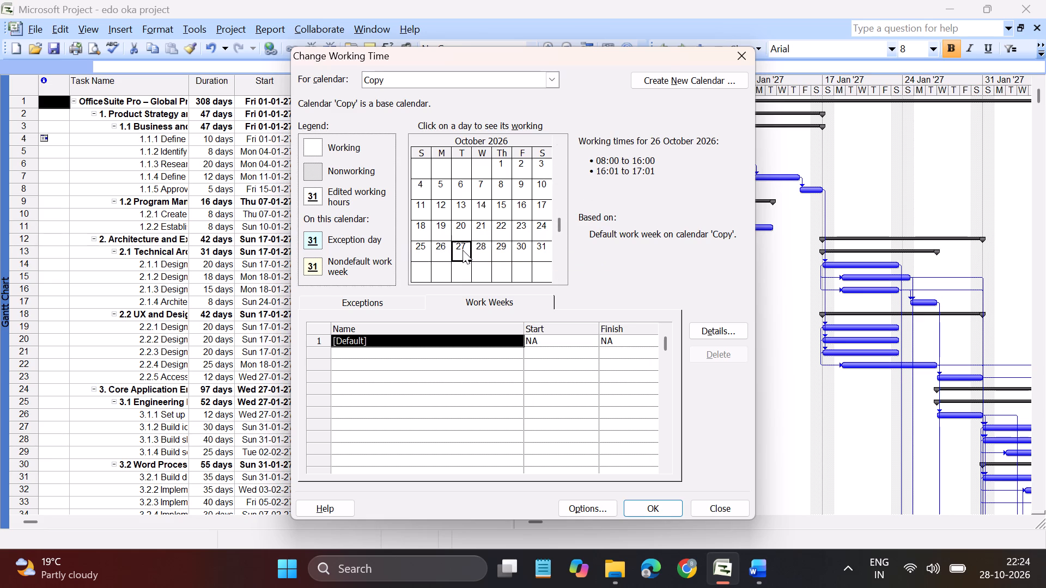
{"action": "left_click", "coordinate": [463, 250]}
{"action": "left_click", "coordinate": [492, 250]}
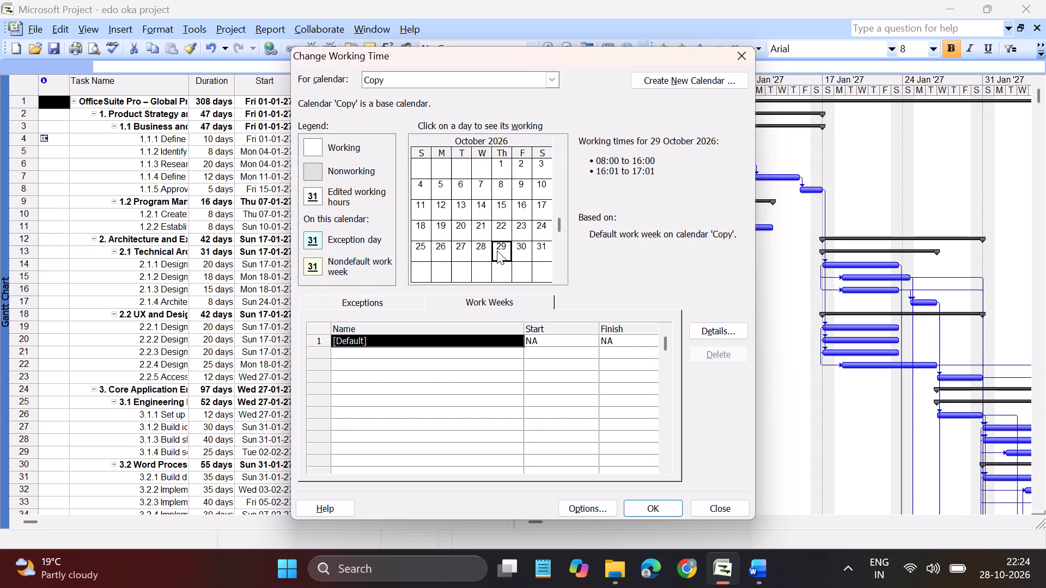
{"action": "left_click", "coordinate": [555, 275]}
{"action": "left_click", "coordinate": [555, 275]}
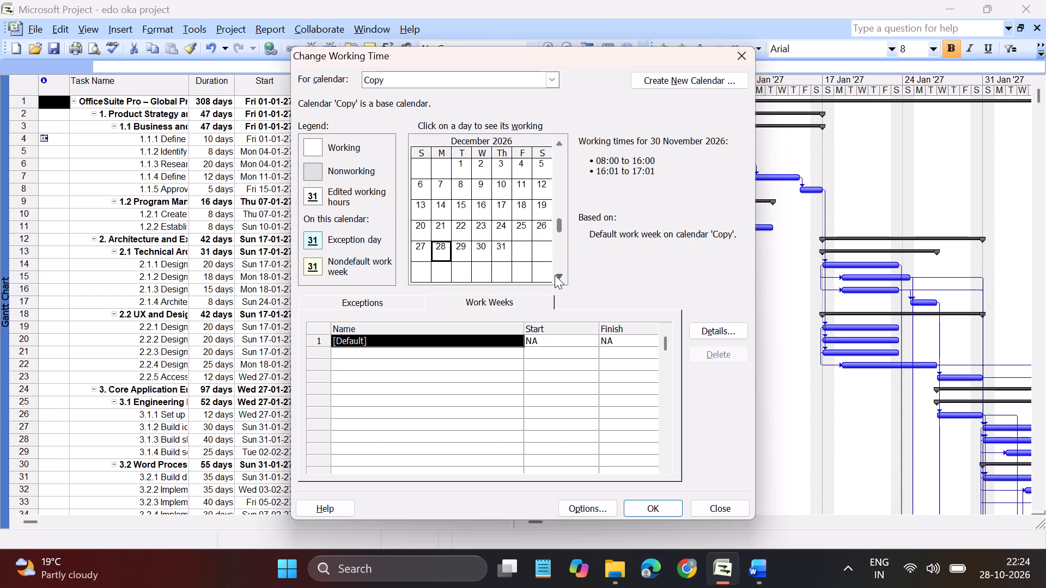
{"action": "left_click", "coordinate": [555, 275]}
{"action": "left_click", "coordinate": [451, 176]}
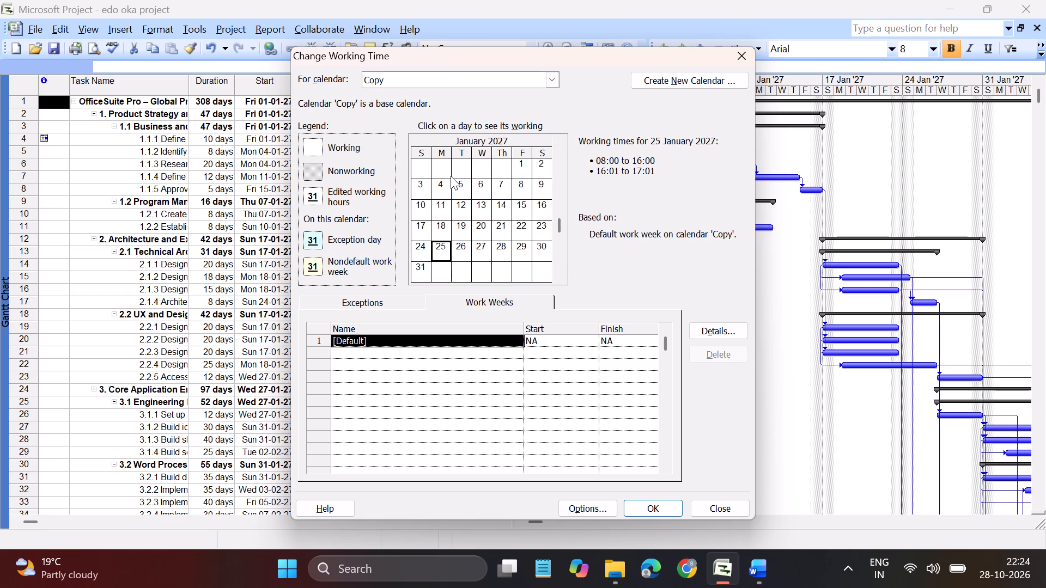
{"action": "left_click", "coordinate": [452, 189]}
{"action": "left_click", "coordinate": [436, 189]}
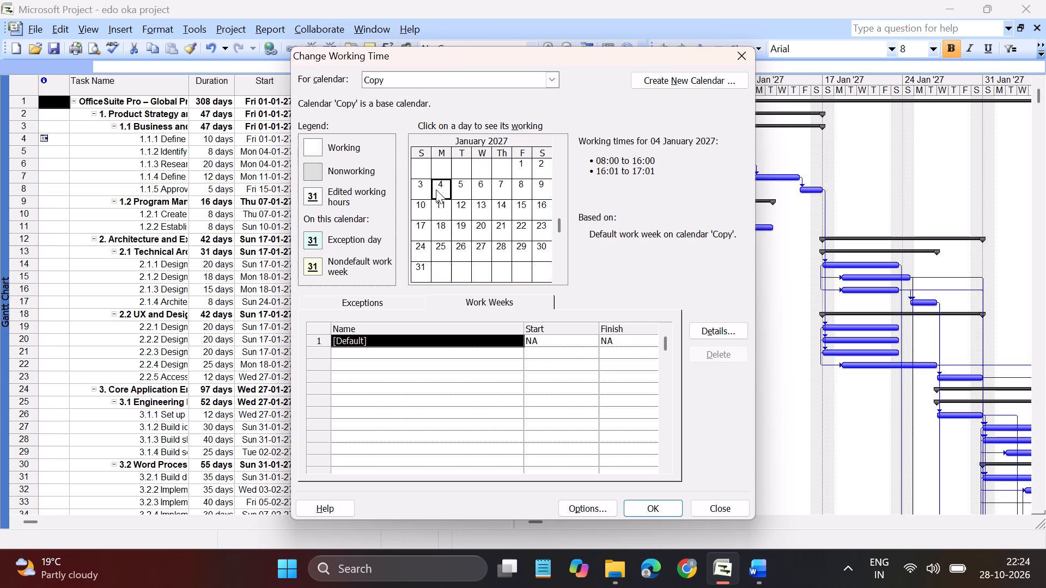
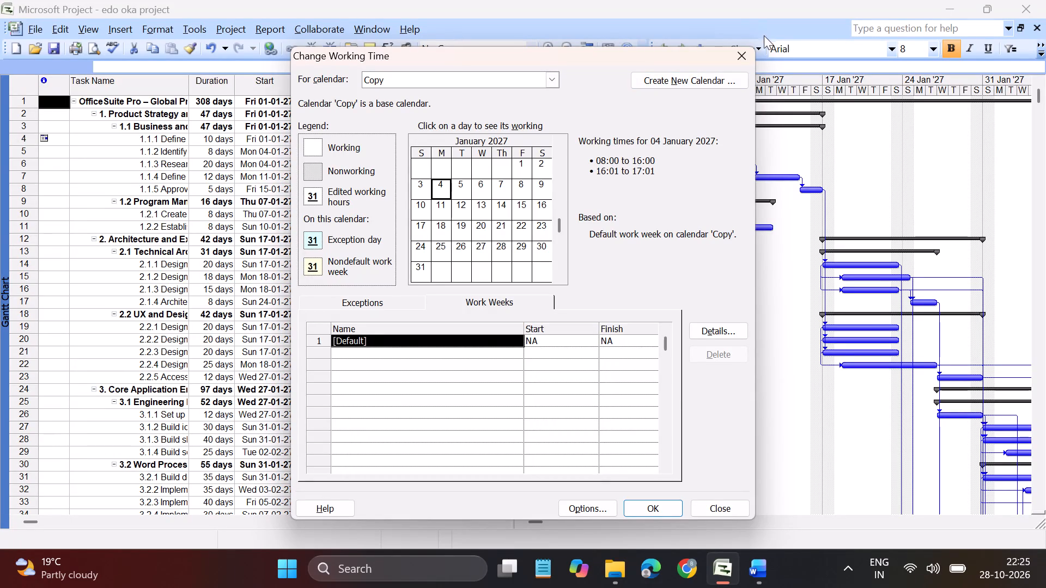
Close the Change Working Time settings for the Copy calendar.
{"action": "left_click", "coordinate": [743, 55]}
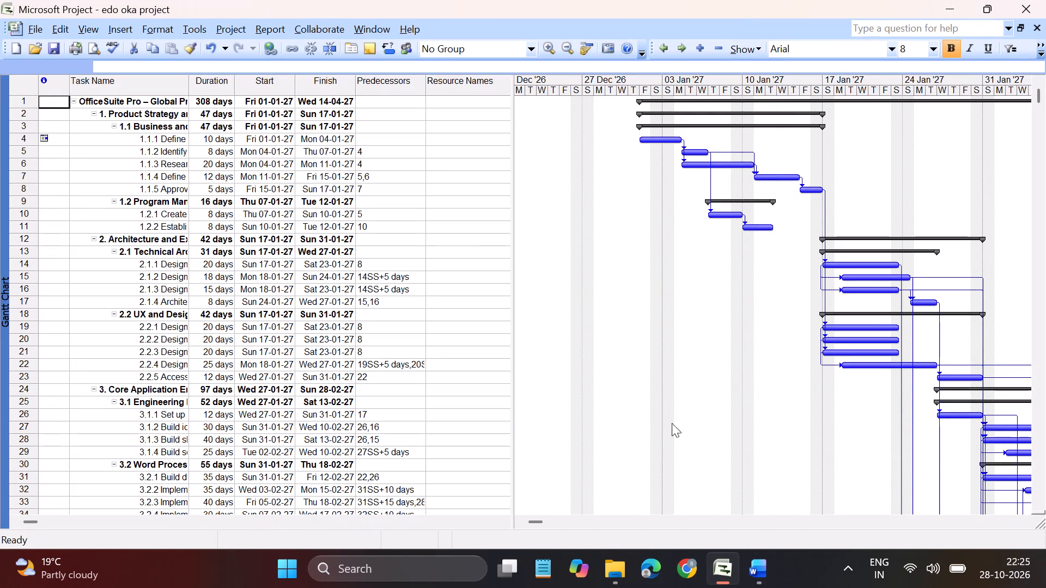
Switch to the OfficeSuite Pro exercise document in Word and review its resource, budget, required steps and final submission sections.
{"action": "left_click", "coordinate": [753, 569]}
{"action": "scroll", "coordinate": [482, 413], "scroll_direction": "down", "scroll_amount": 1}
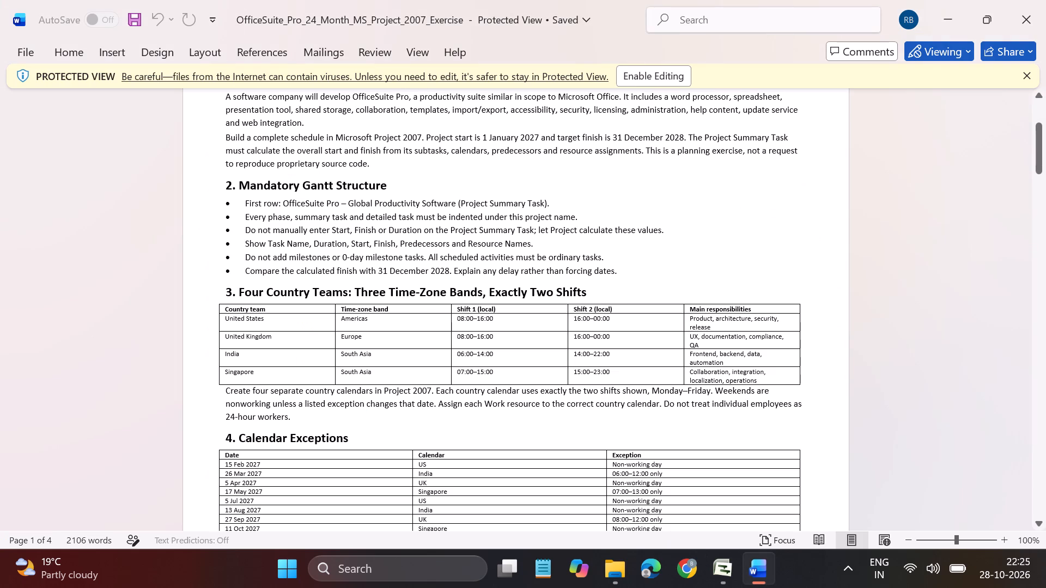
{"action": "scroll", "coordinate": [482, 413], "scroll_direction": "down", "scroll_amount": 4}
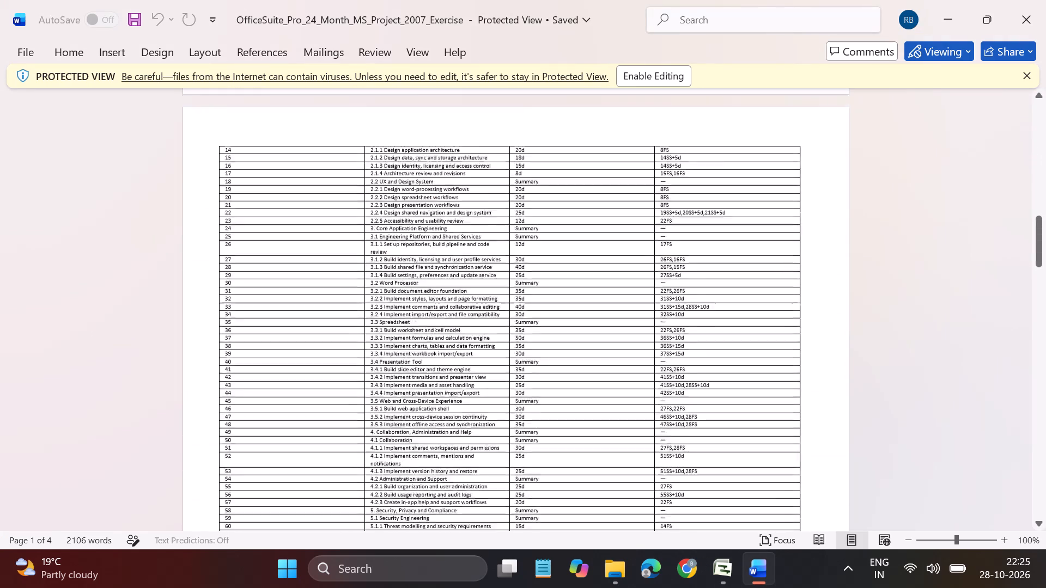
{"action": "scroll", "coordinate": [482, 413], "scroll_direction": "down", "scroll_amount": 4}
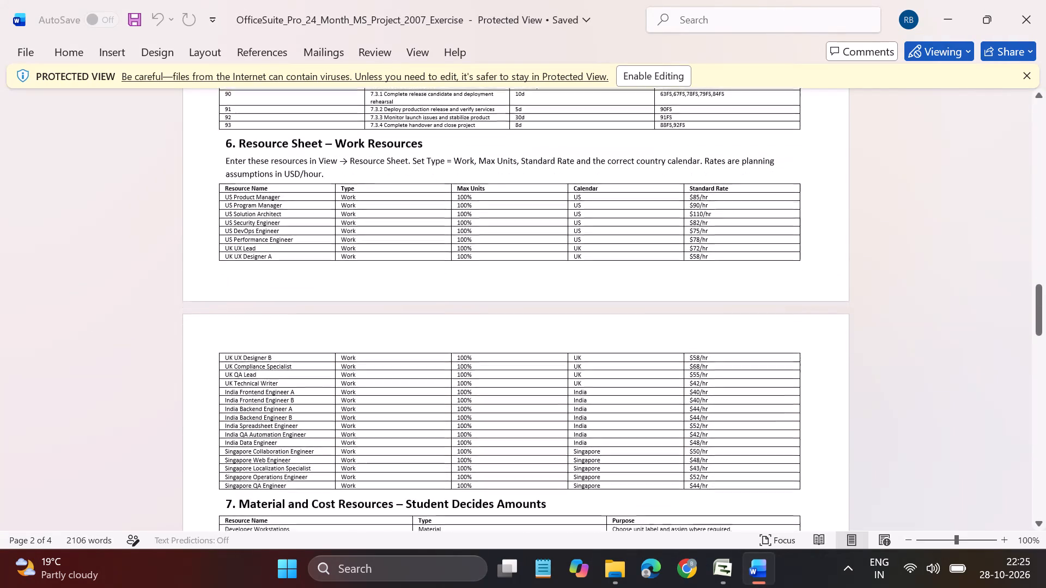
{"action": "scroll", "coordinate": [482, 413], "scroll_direction": "down", "scroll_amount": 2}
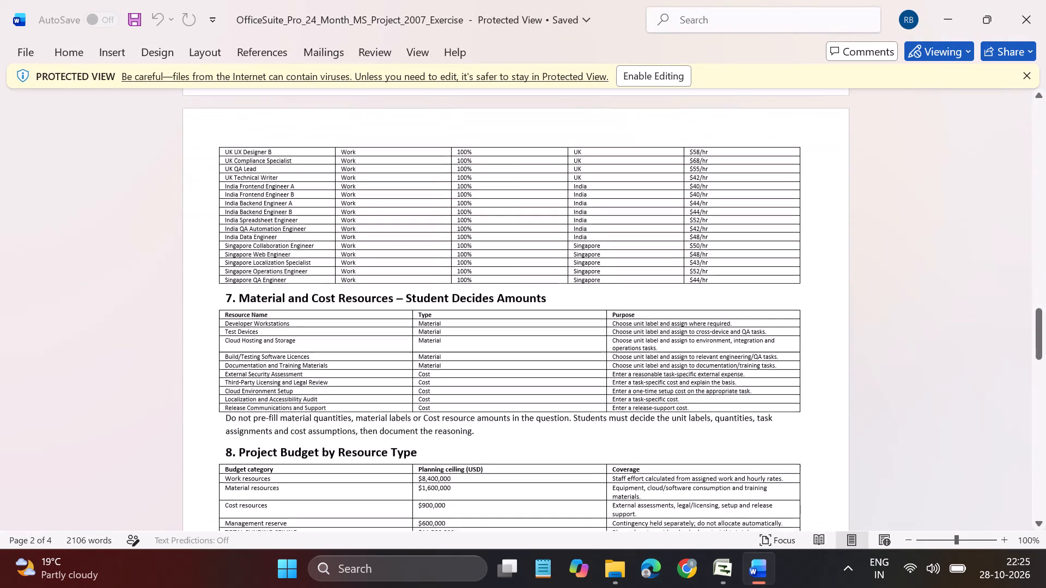
{"action": "scroll", "coordinate": [482, 413], "scroll_direction": "down", "scroll_amount": 1}
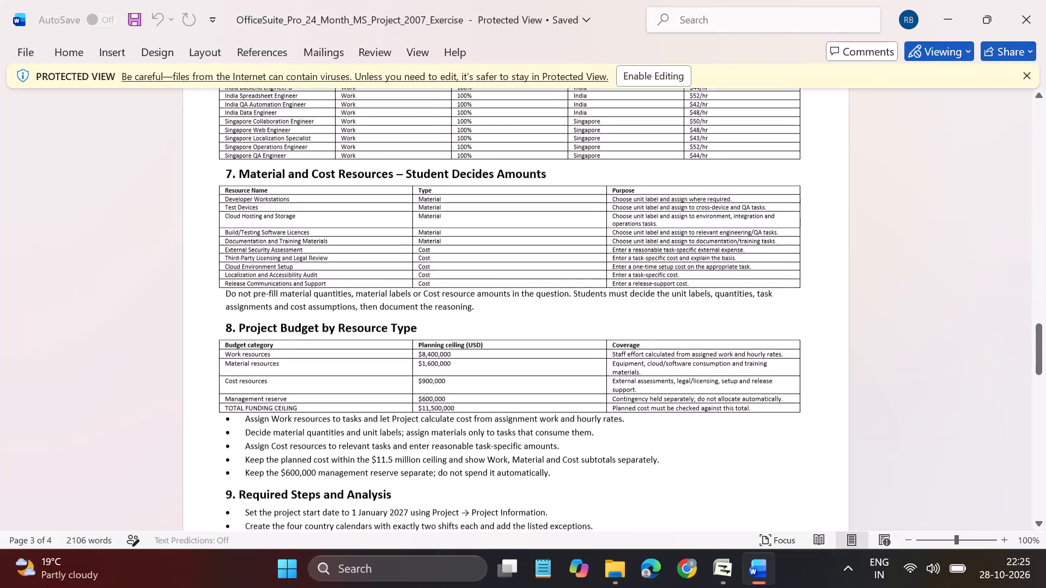
{"action": "scroll", "coordinate": [482, 413], "scroll_direction": "down", "scroll_amount": 1}
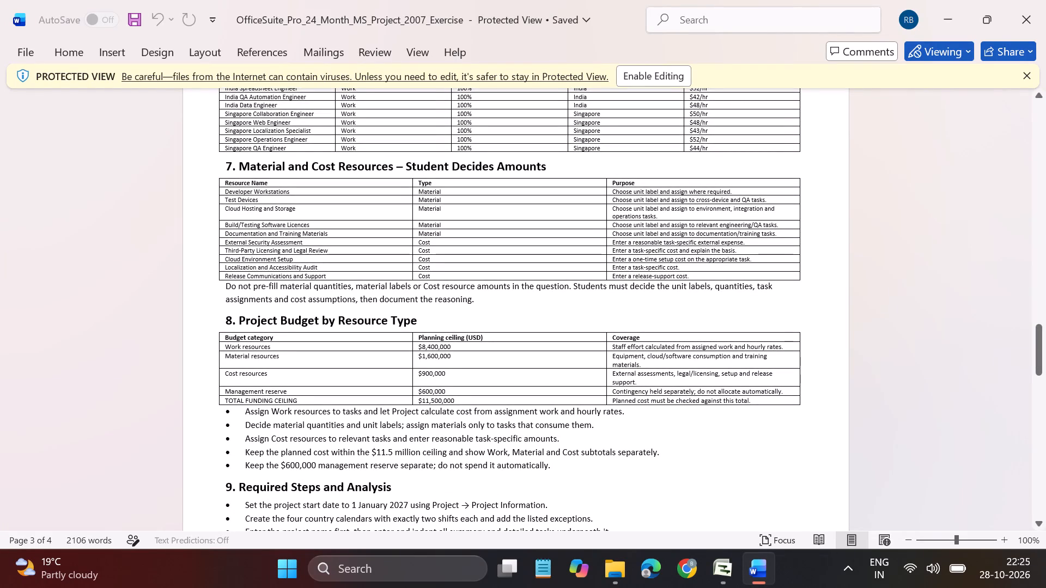
{"action": "scroll", "coordinate": [602, 360], "scroll_direction": "down", "scroll_amount": 1}
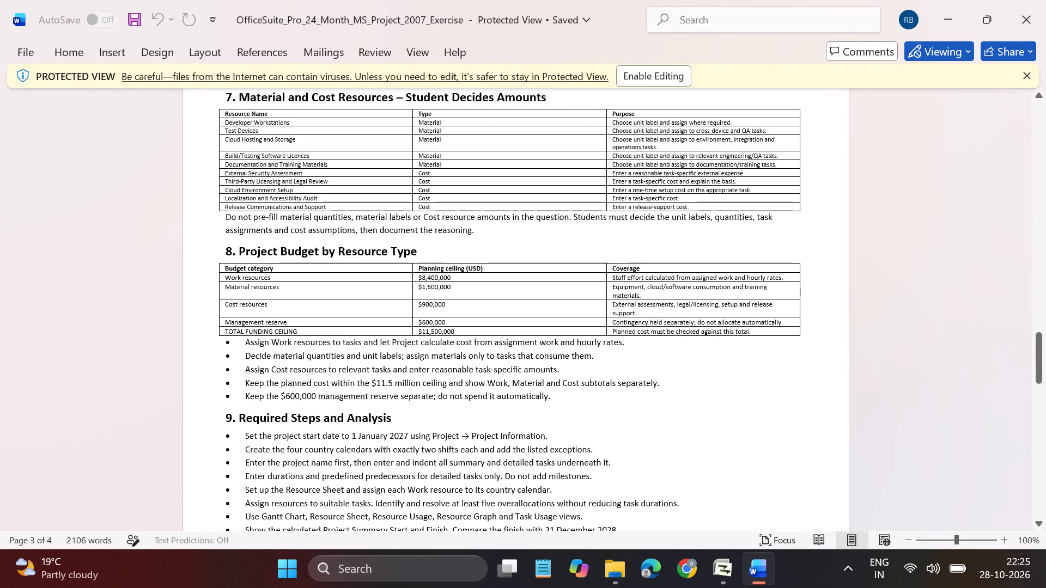
{"action": "scroll", "coordinate": [602, 360], "scroll_direction": "down", "scroll_amount": 2}
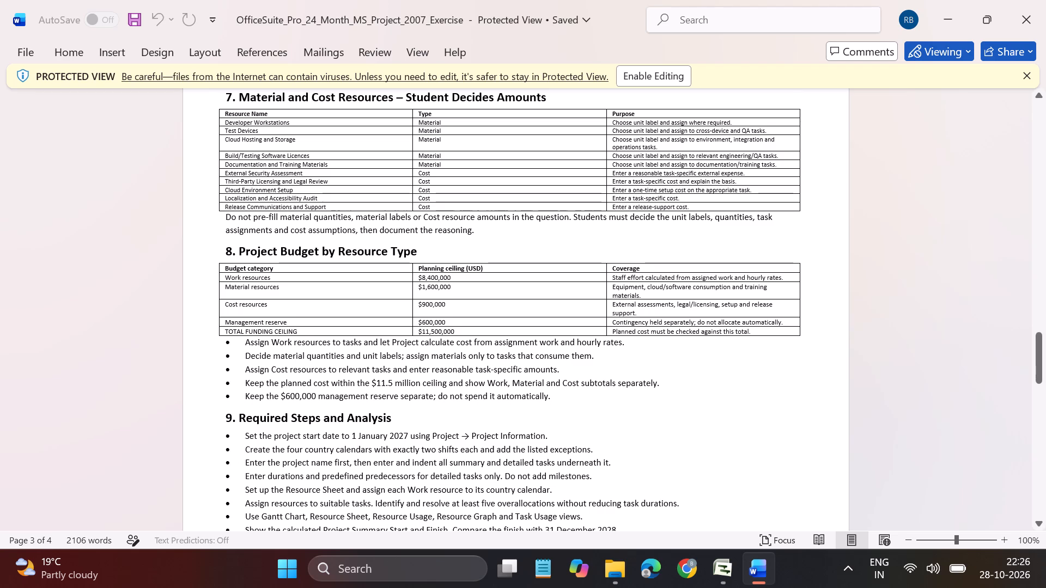
{"action": "scroll", "coordinate": [602, 360], "scroll_direction": "down", "scroll_amount": 2}
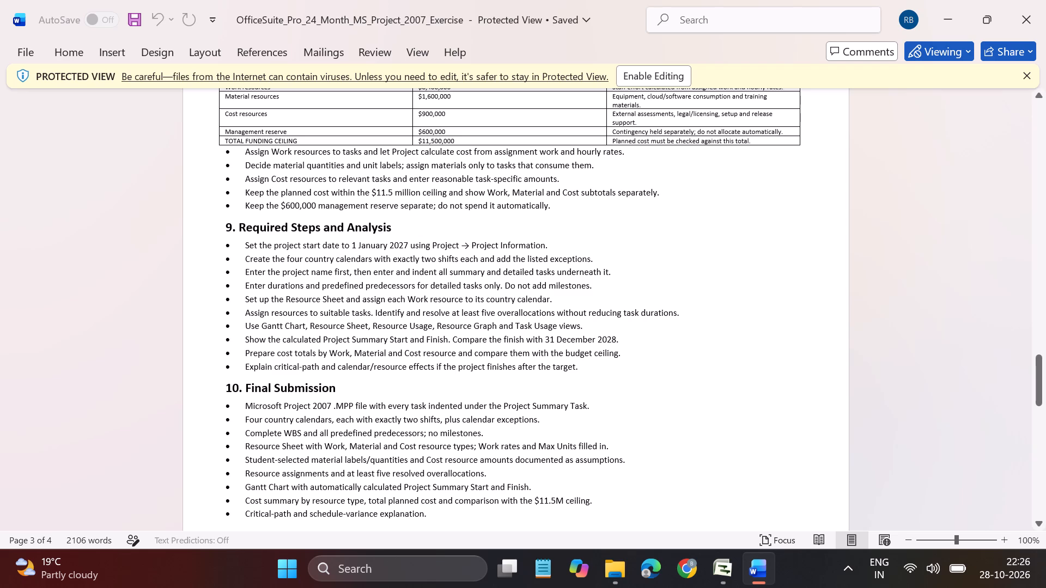
{"action": "scroll", "coordinate": [424, 311], "scroll_direction": "down", "scroll_amount": 1}
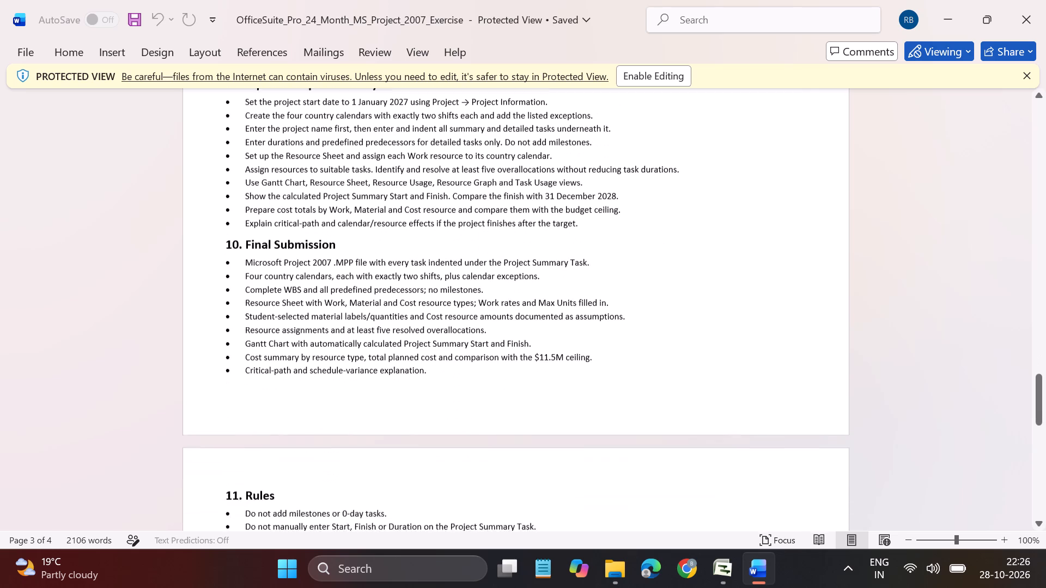
{"action": "scroll", "coordinate": [424, 311], "scroll_direction": "down", "scroll_amount": 1}
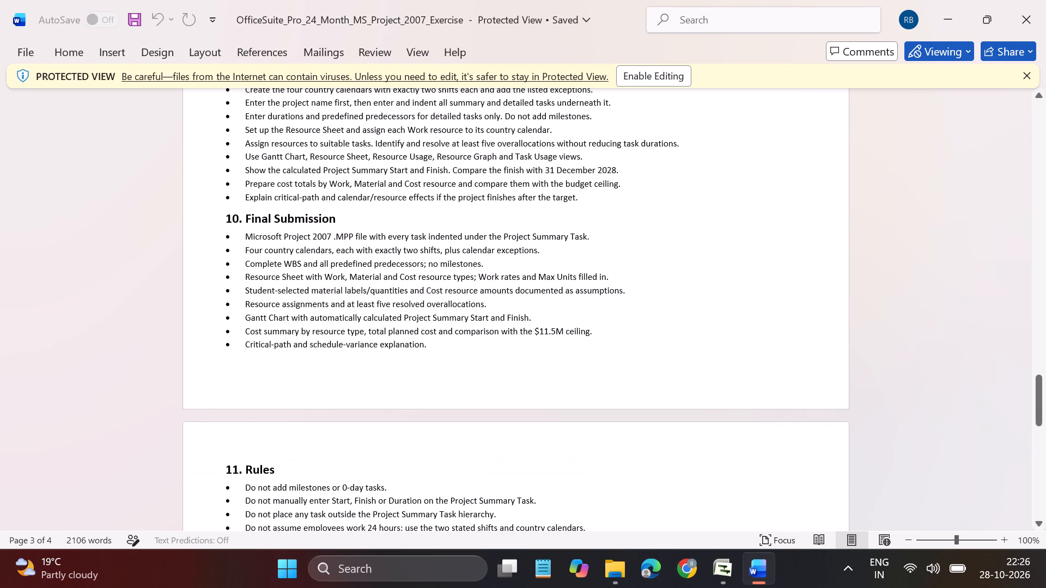
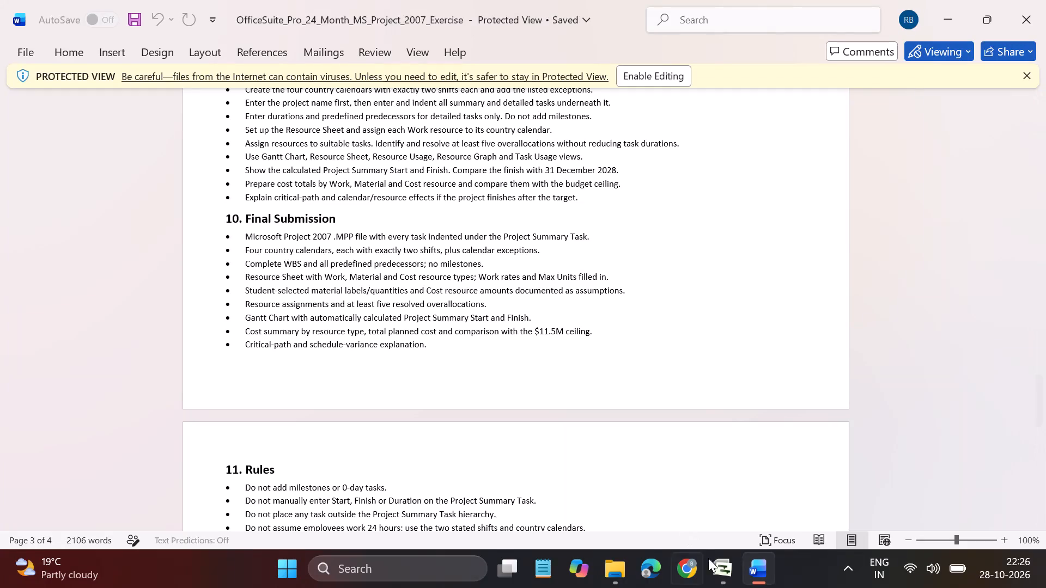
Switch to the edo oka project in Microsoft Project and check the Gantt chart's Timescale settings without changing them.
{"action": "left_click", "coordinate": [727, 572]}
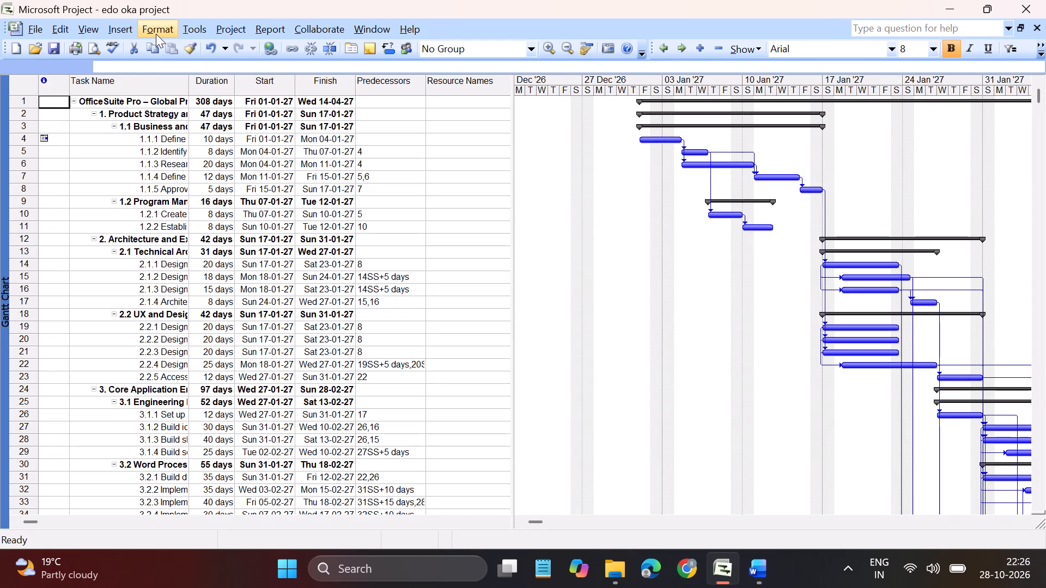
{"action": "left_click", "coordinate": [155, 34]}
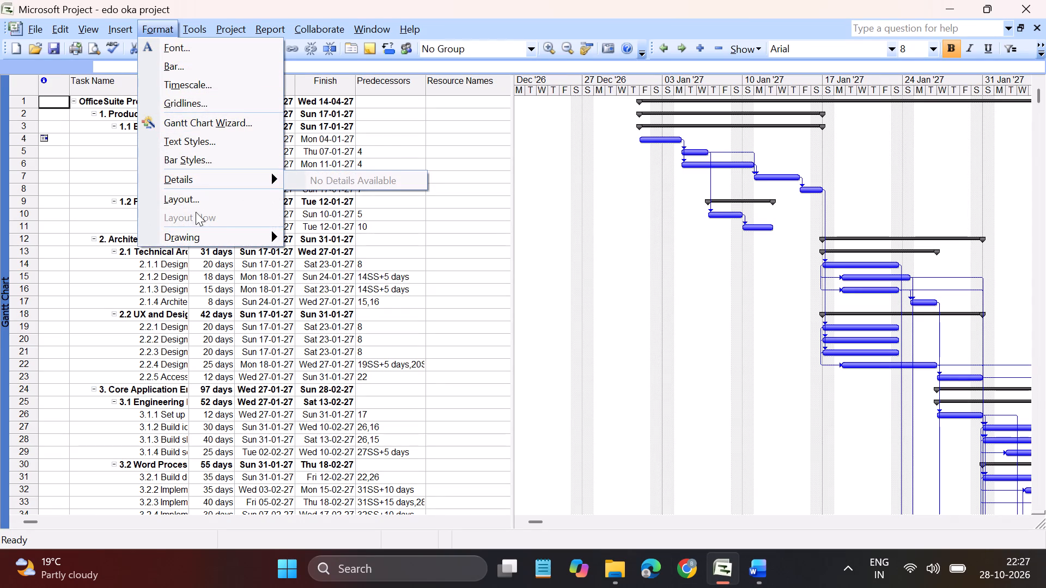
{"action": "left_click", "coordinate": [462, 154]}
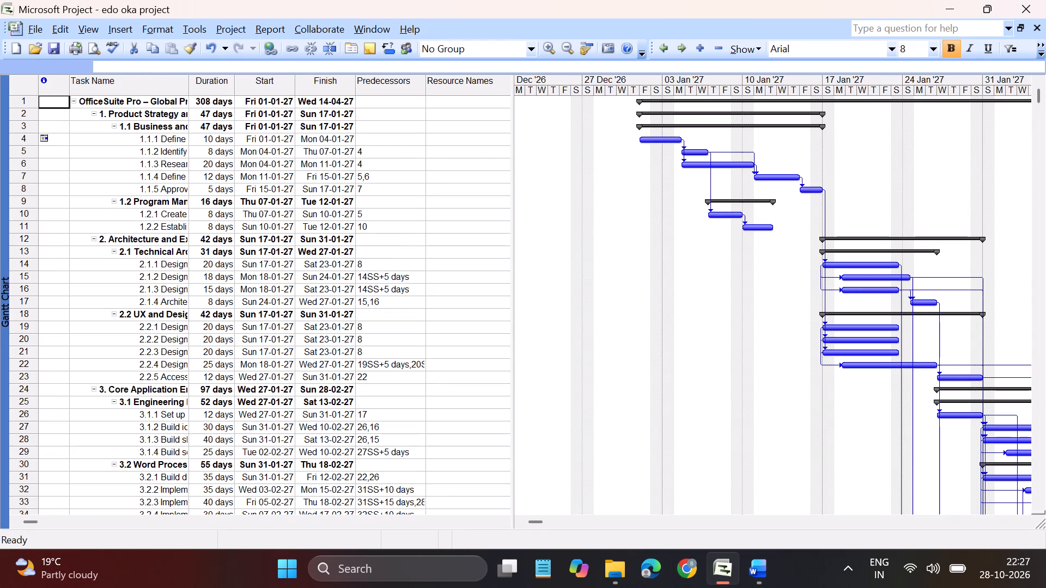
{"action": "left_click", "coordinate": [162, 28]}
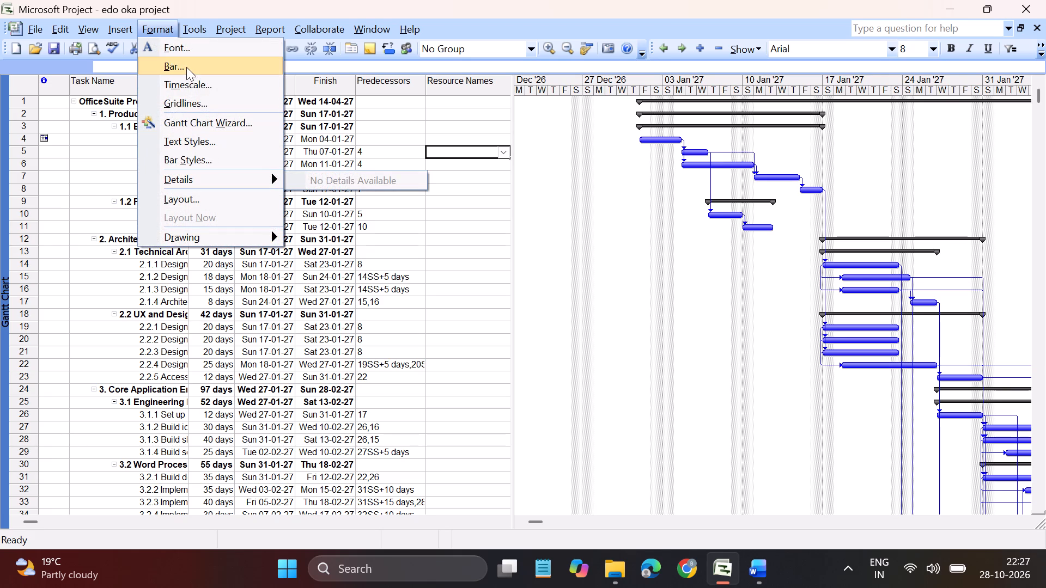
{"action": "left_click", "coordinate": [187, 85]}
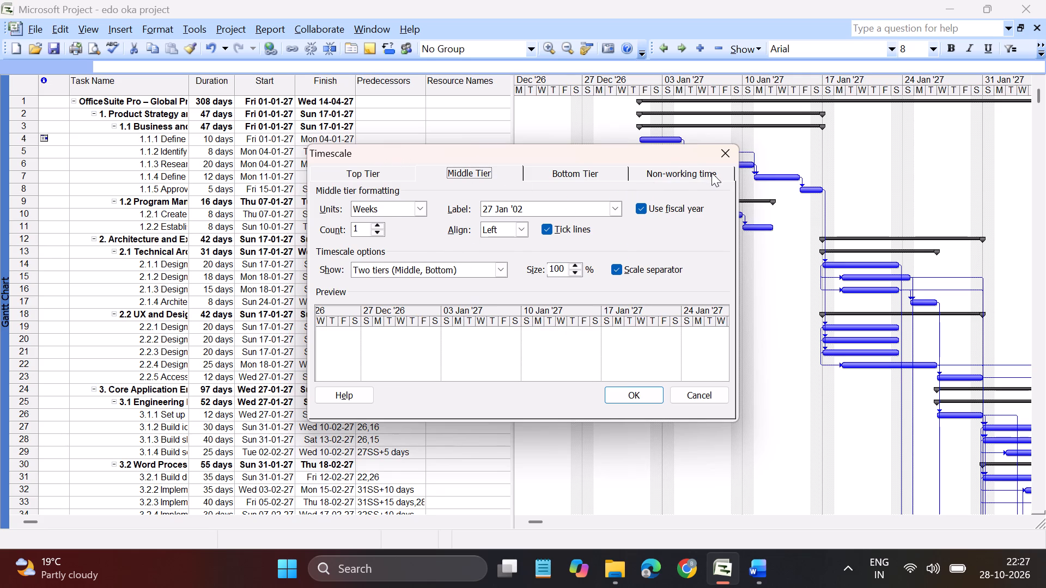
{"action": "left_click", "coordinate": [727, 149]}
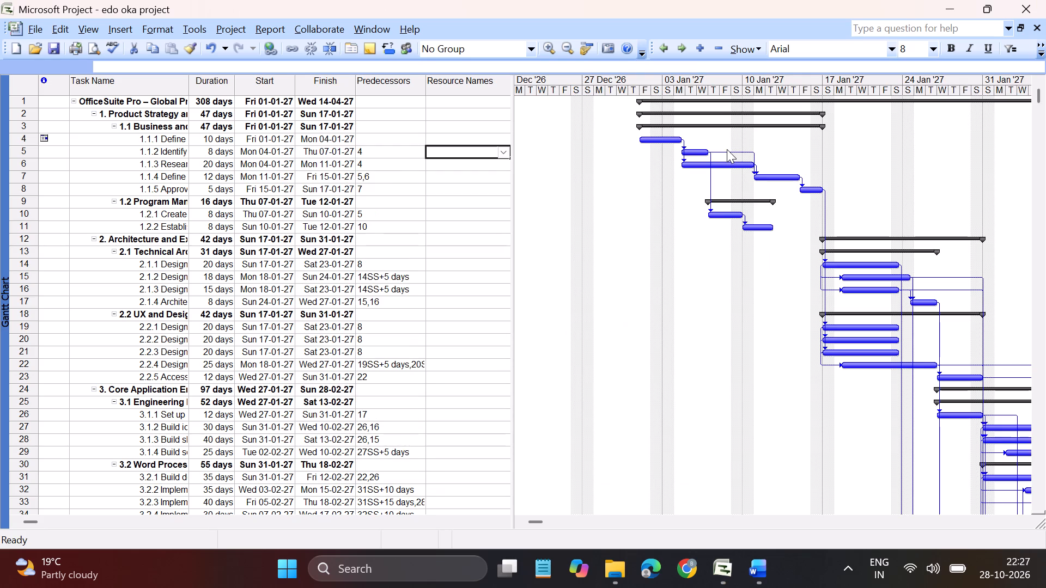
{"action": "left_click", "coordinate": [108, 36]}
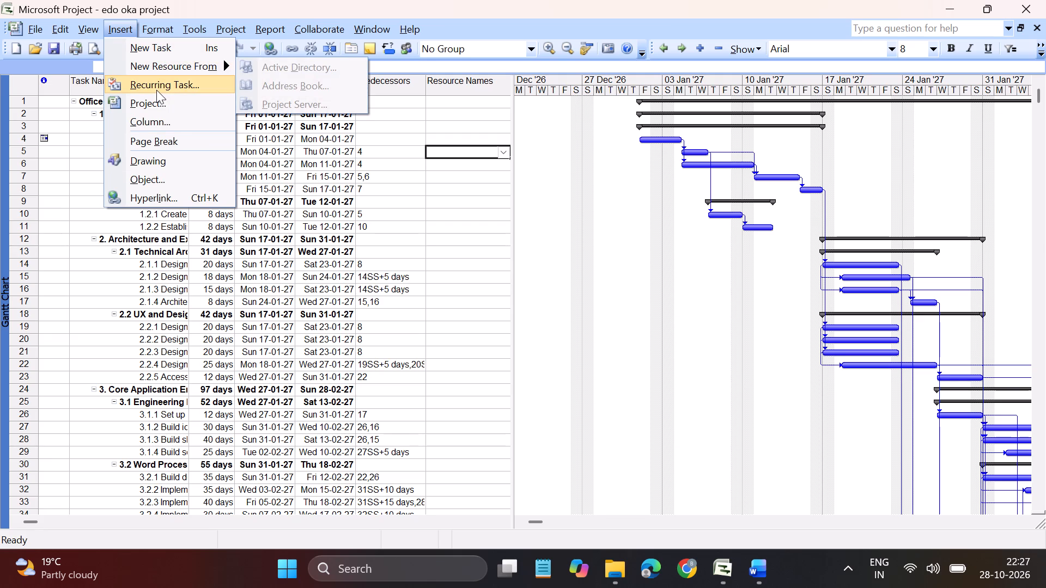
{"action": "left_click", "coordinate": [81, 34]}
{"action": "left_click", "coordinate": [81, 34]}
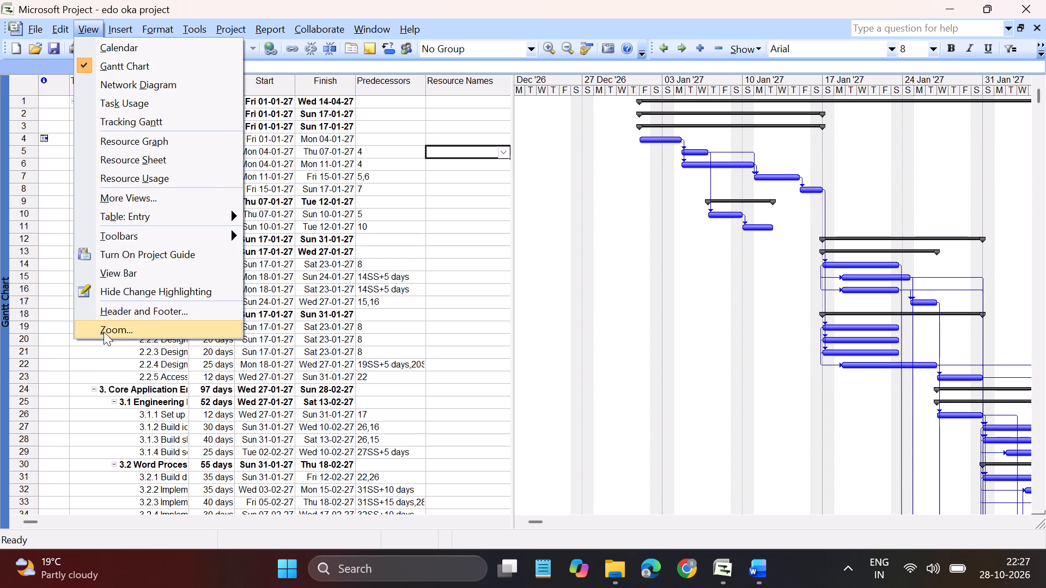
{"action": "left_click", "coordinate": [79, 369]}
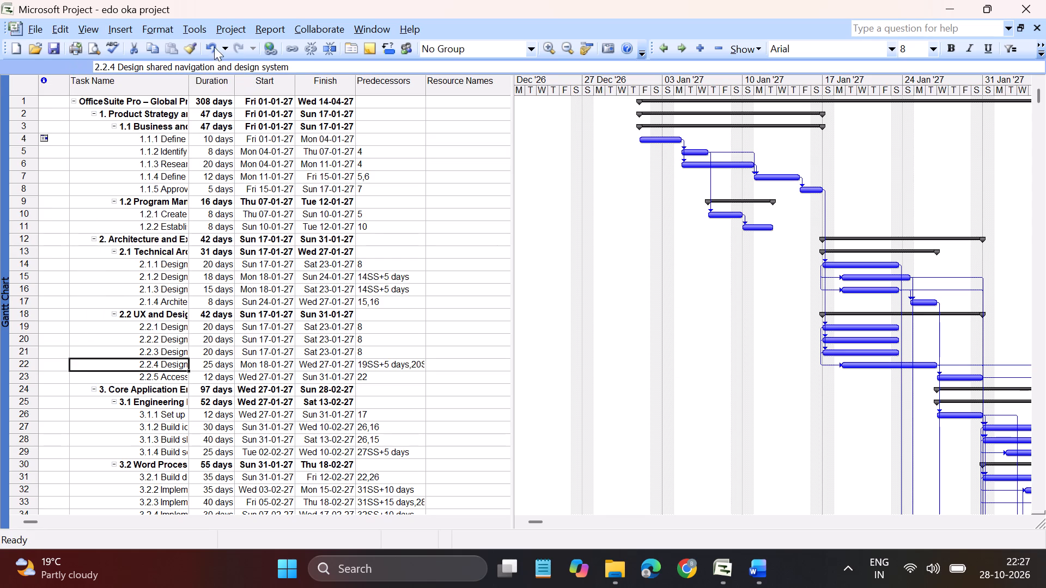
Review the Project Information settings of the edo oka project, including its start date, scheduling basis and calendar, and close them unchanged.
{"action": "left_click", "coordinate": [228, 30]}
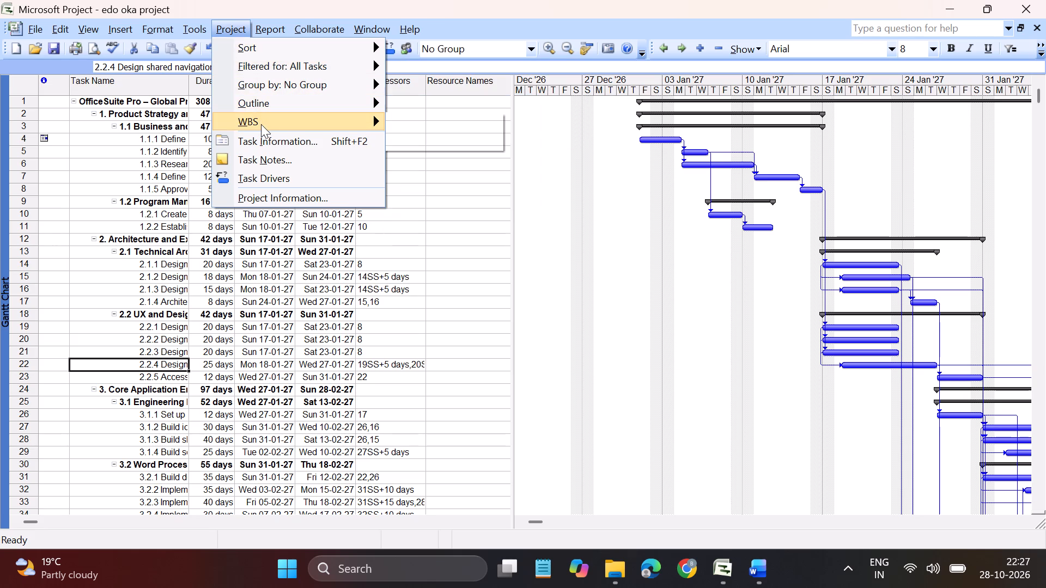
{"action": "left_click", "coordinate": [295, 194]}
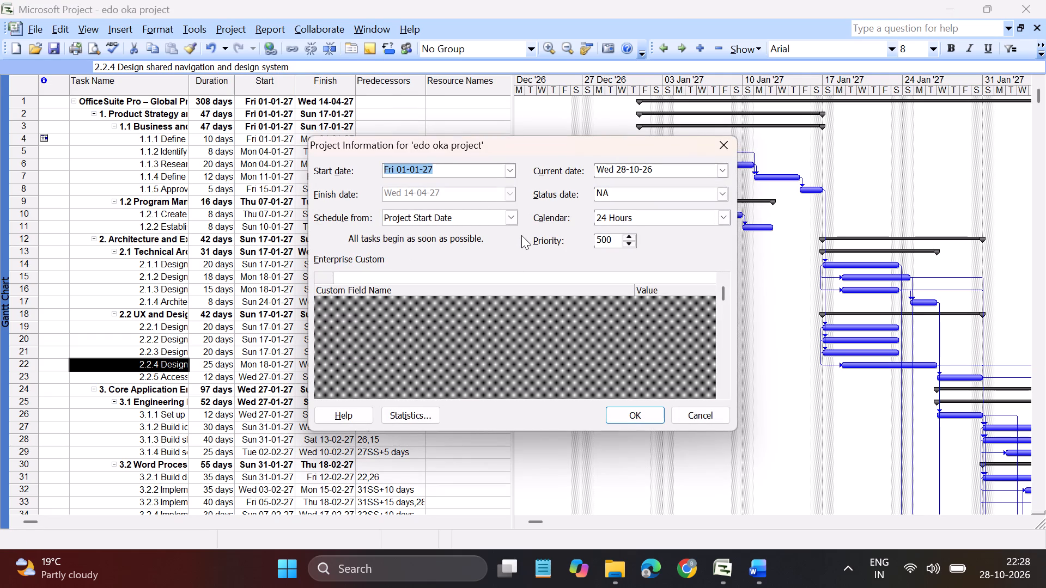
{"action": "left_click", "coordinate": [495, 241]}
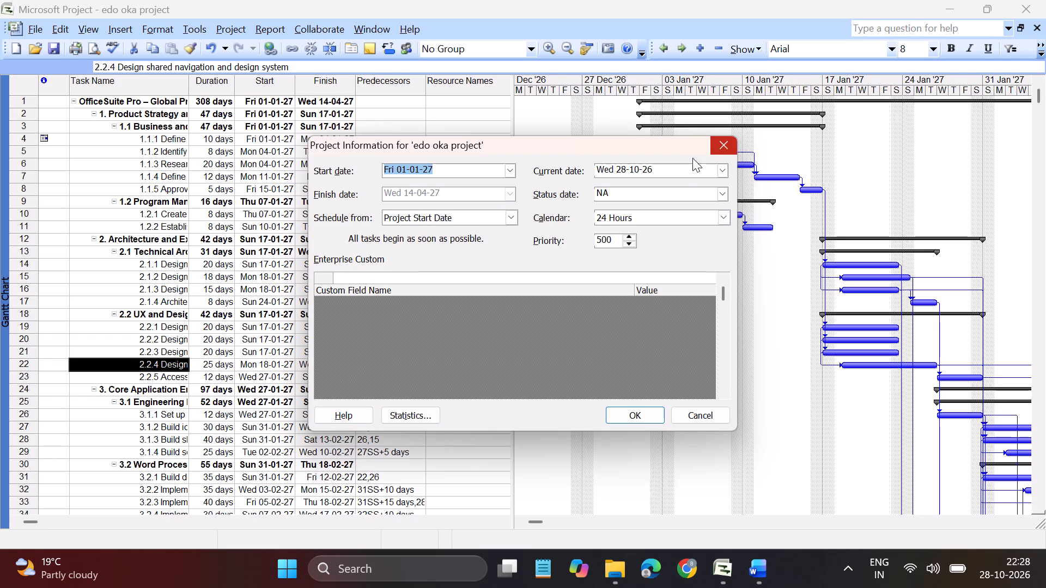
{"action": "left_click", "coordinate": [505, 251]}
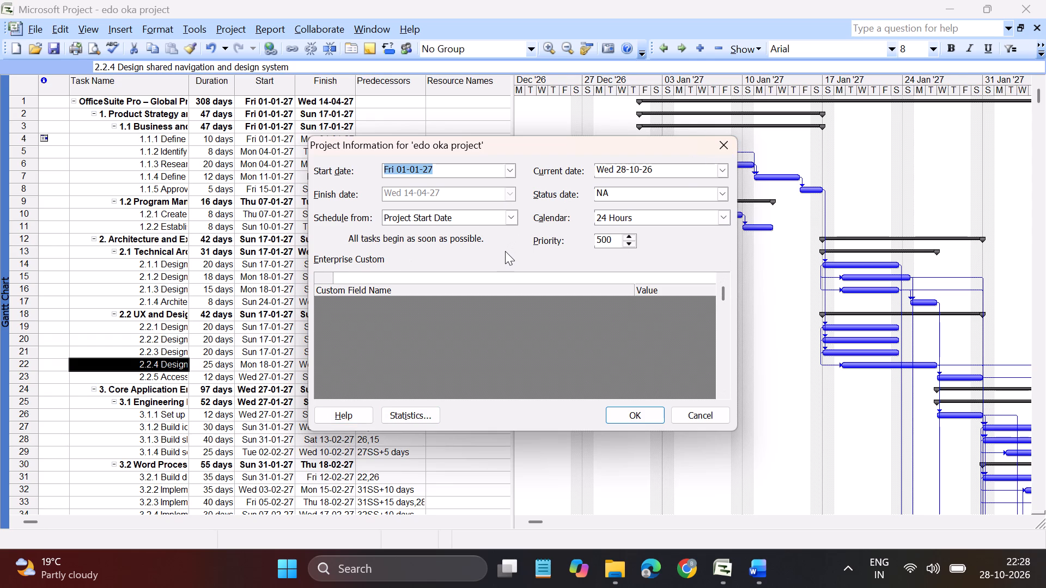
{"action": "left_click", "coordinate": [719, 145]}
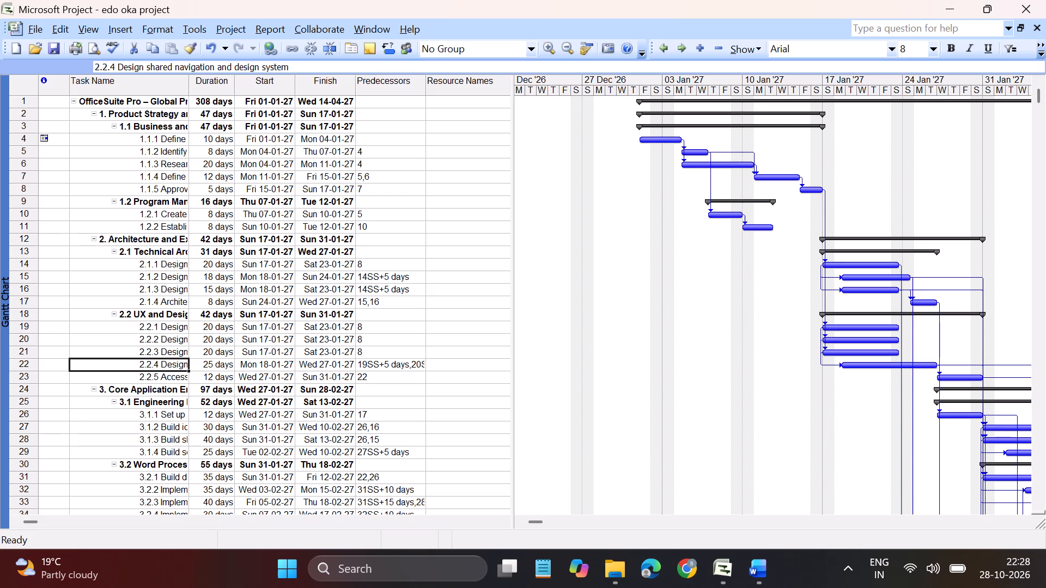
Switch to the exercise document in Word and review its WBS, calendar exceptions, country shift, Gantt structure and project scenario sections.
{"action": "left_click", "coordinate": [757, 560]}
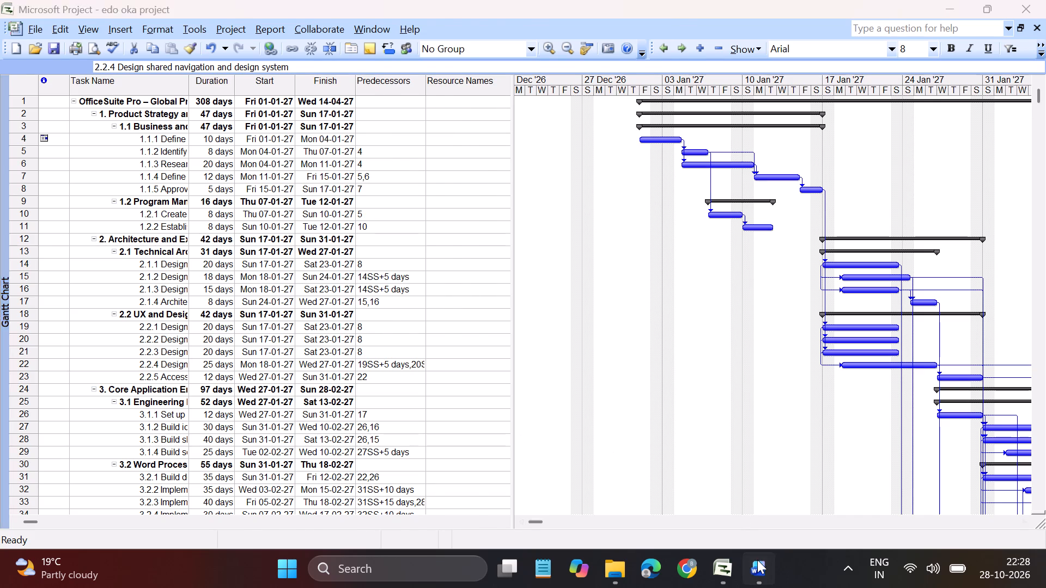
{"action": "scroll", "coordinate": [508, 348], "scroll_direction": "up", "scroll_amount": 2}
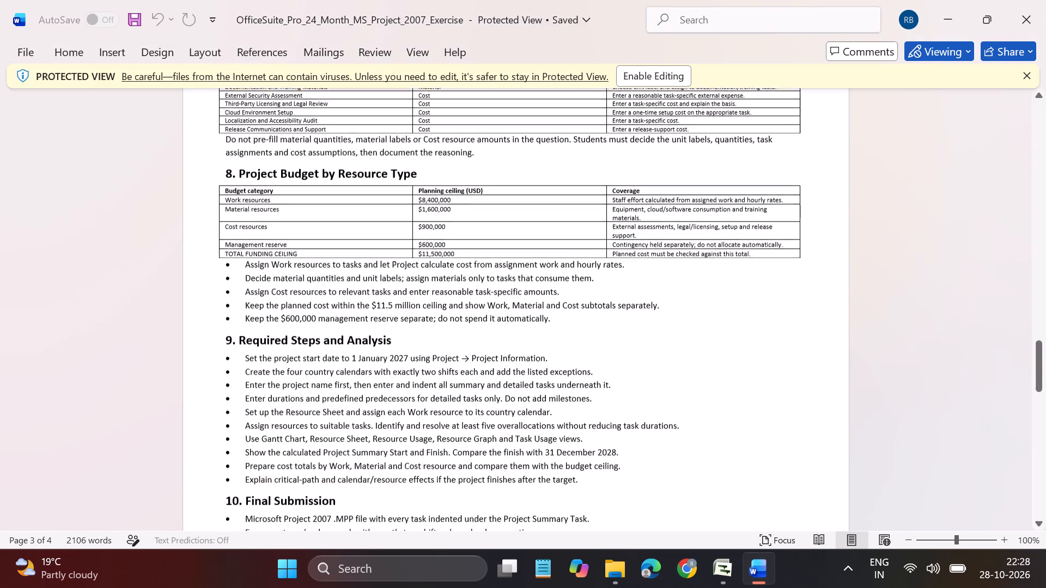
{"action": "scroll", "coordinate": [508, 348], "scroll_direction": "up", "scroll_amount": 3}
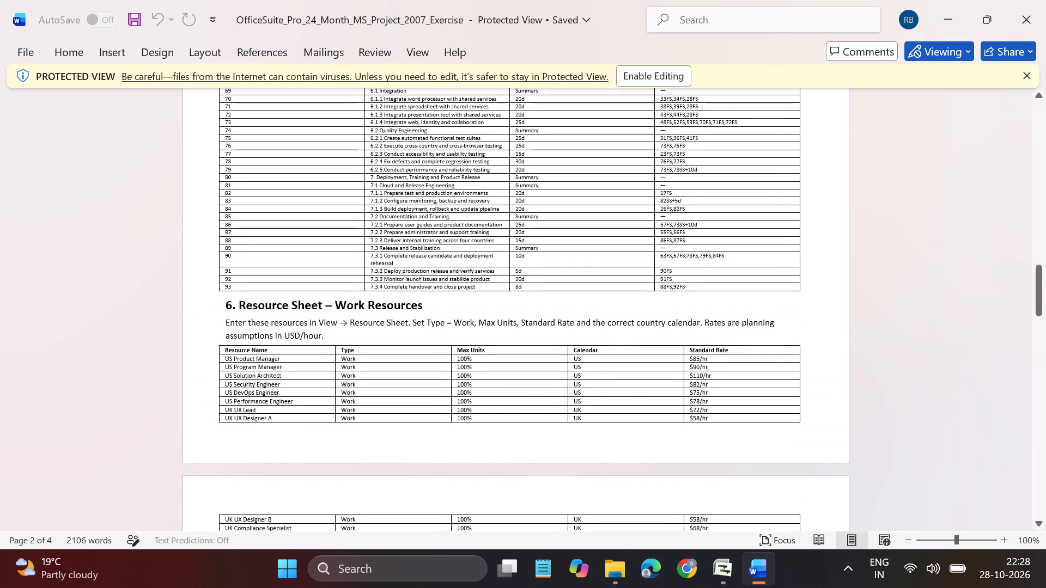
{"action": "scroll", "coordinate": [508, 348], "scroll_direction": "up", "scroll_amount": 6}
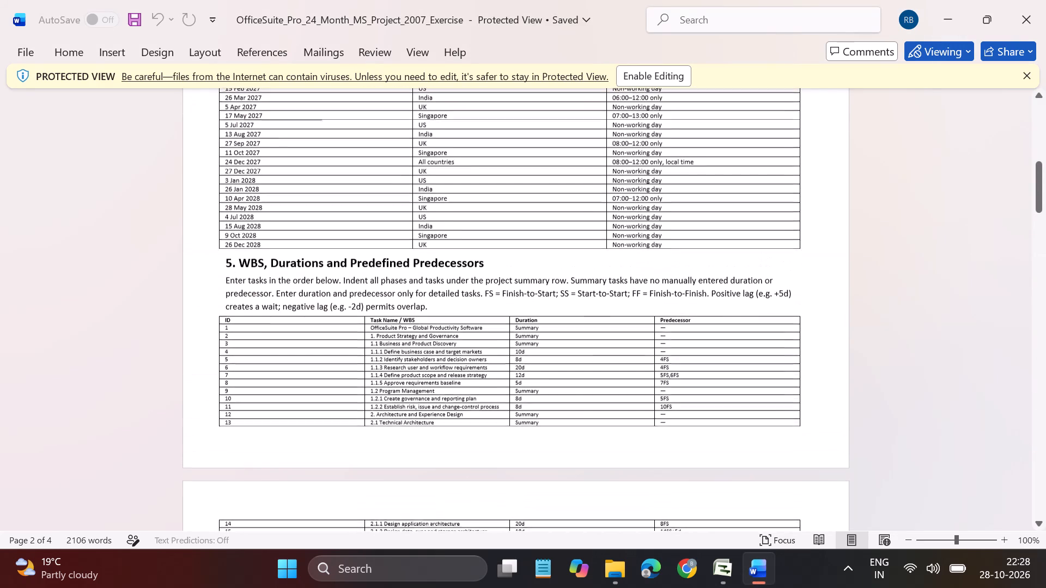
{"action": "scroll", "coordinate": [508, 348], "scroll_direction": "up", "scroll_amount": 2}
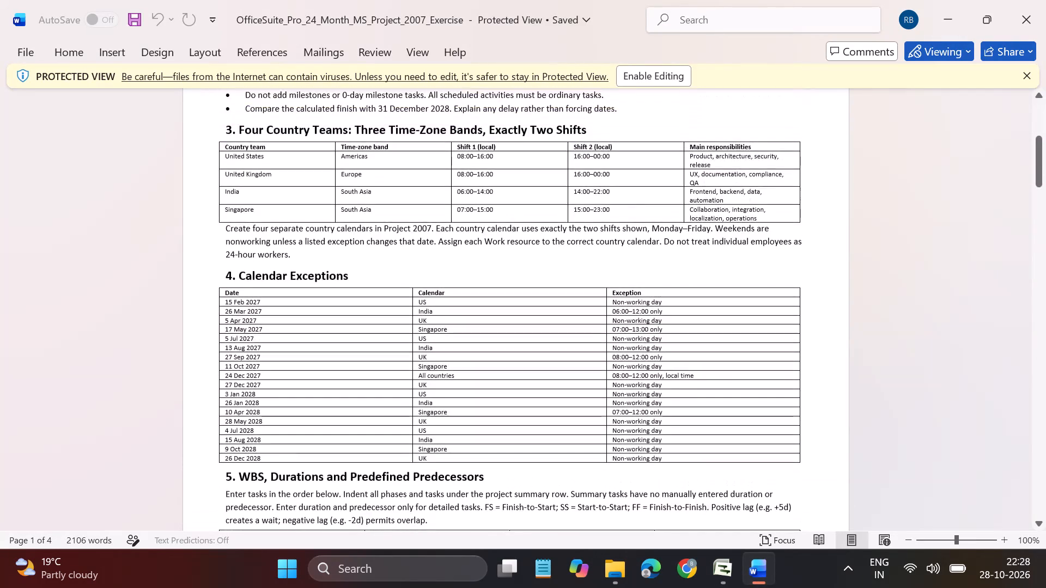
{"action": "scroll", "coordinate": [508, 348], "scroll_direction": "up", "scroll_amount": 1}
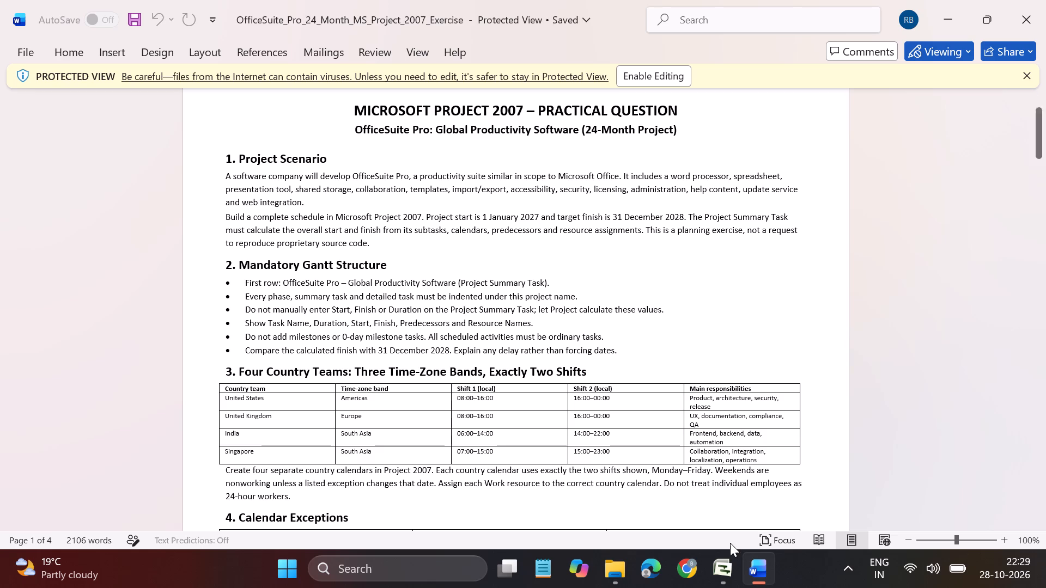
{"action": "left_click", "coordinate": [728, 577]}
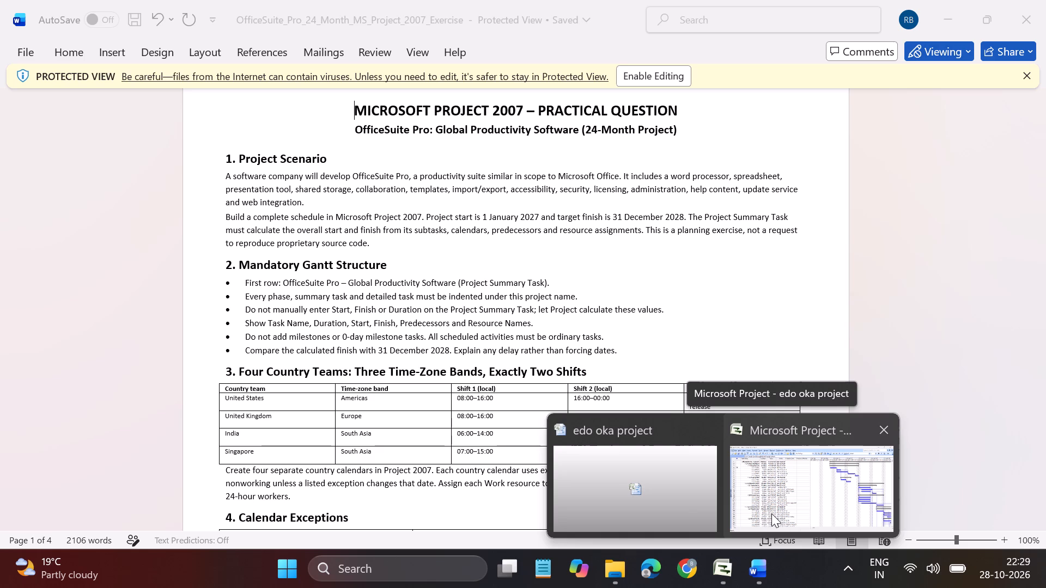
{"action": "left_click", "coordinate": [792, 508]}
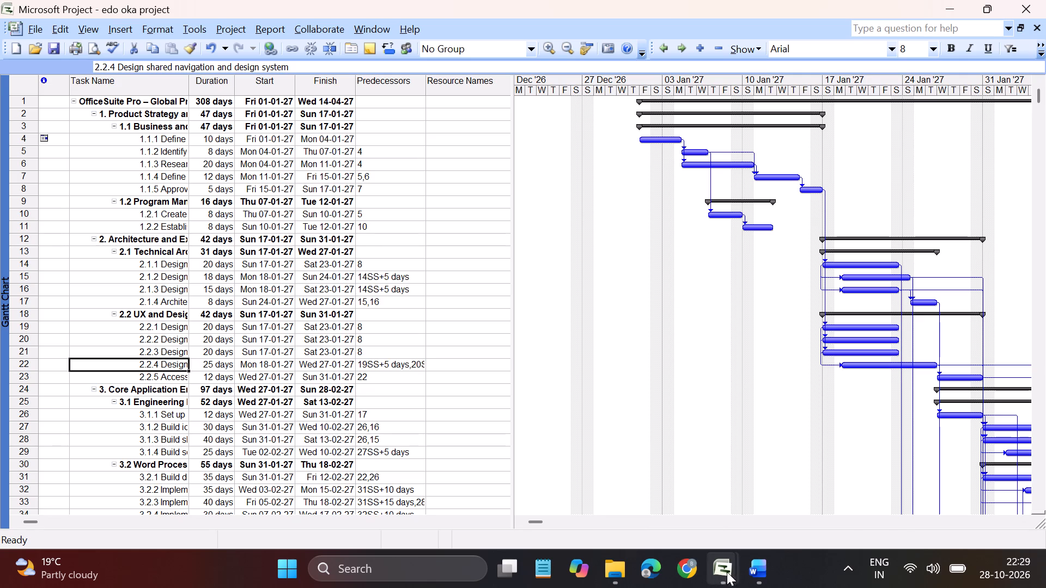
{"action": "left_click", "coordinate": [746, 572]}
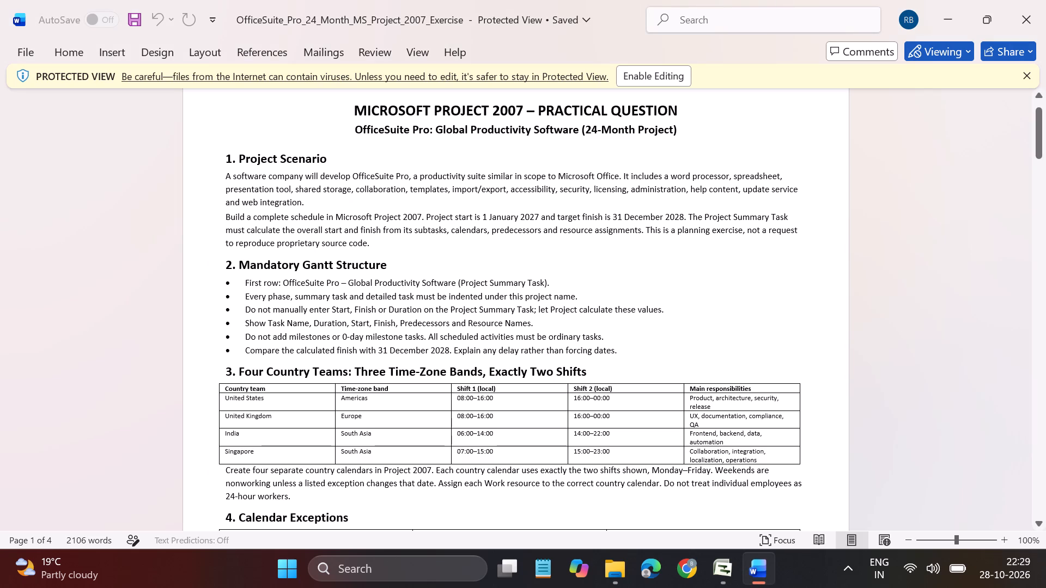